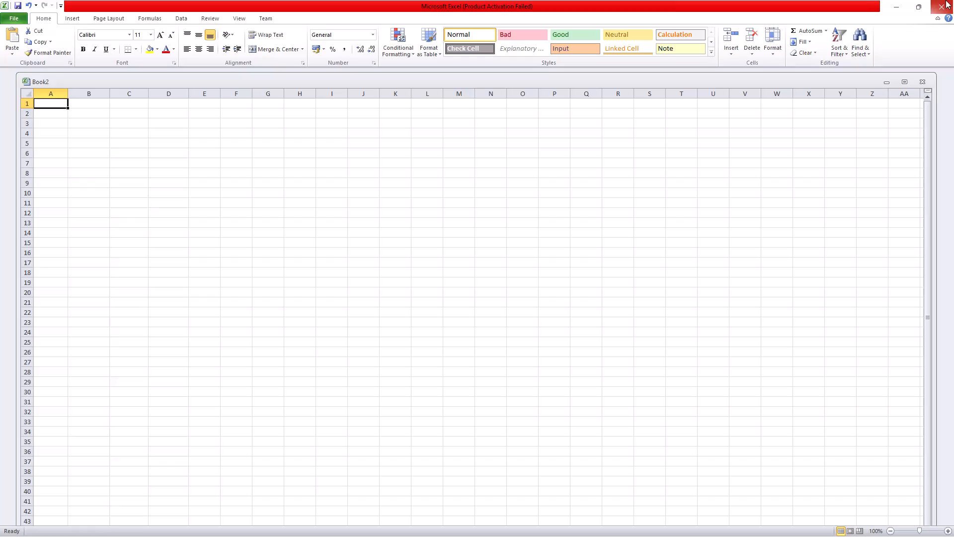
Examine the Recently Used, Financial, Logical and Text function lists and the arguments of the LOWER function, leaving cell A1 empty.
left_click(154, 20)
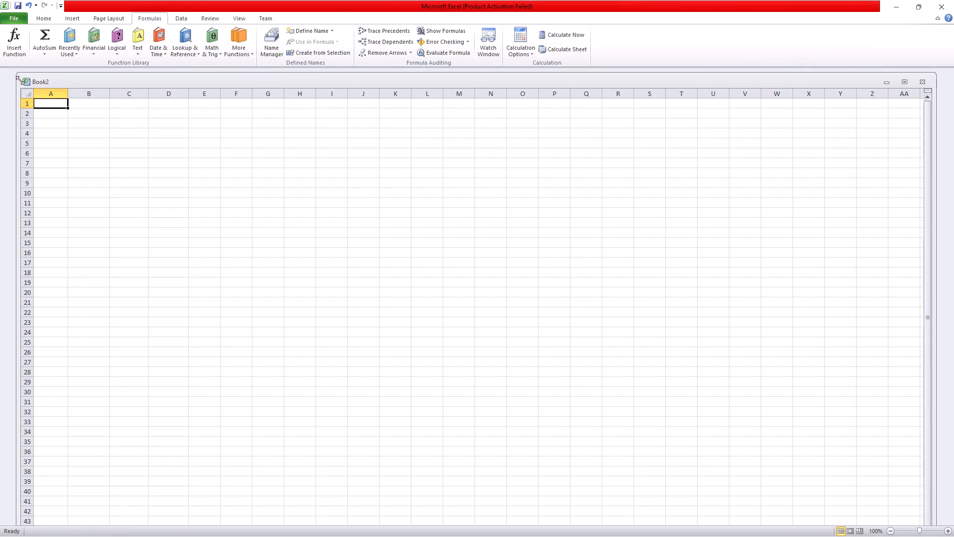
left_click(73, 53)
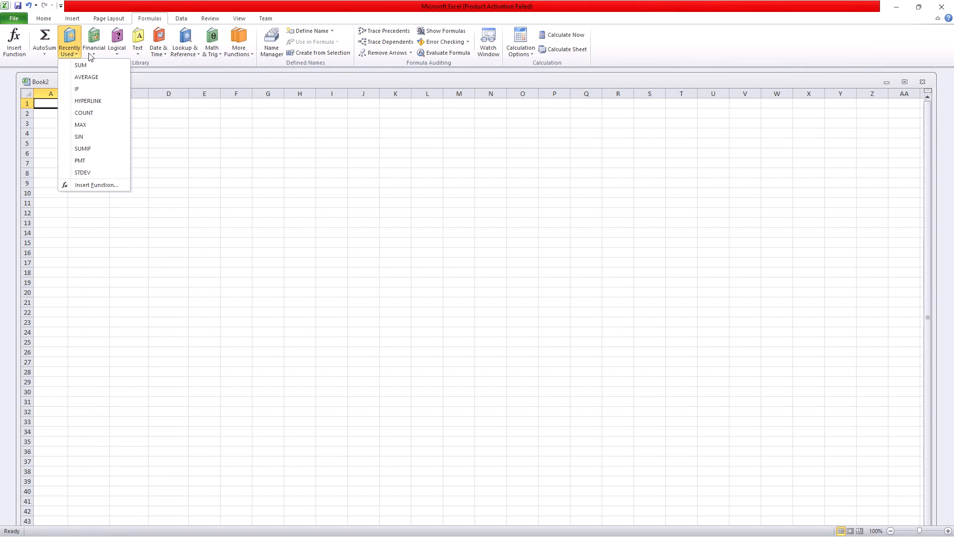
left_click(97, 52)
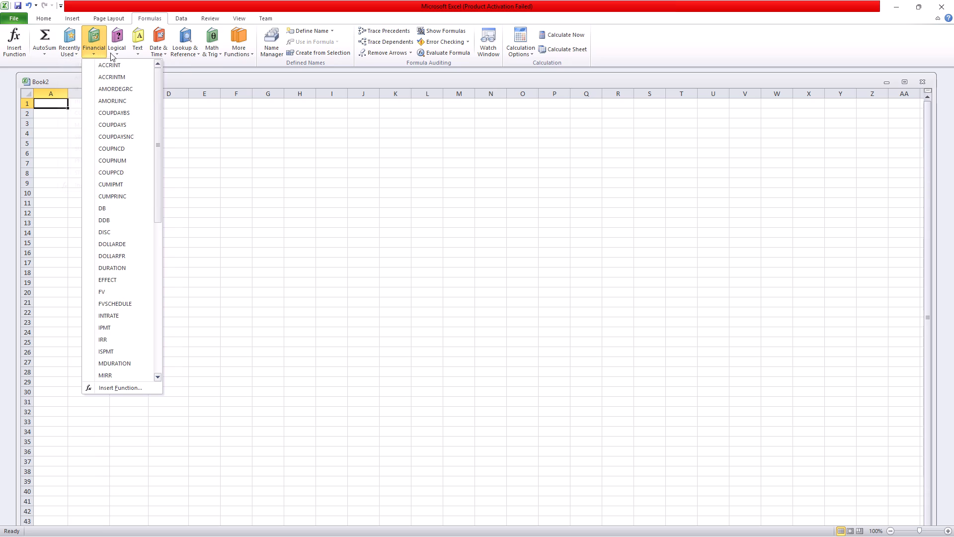
left_click(113, 53)
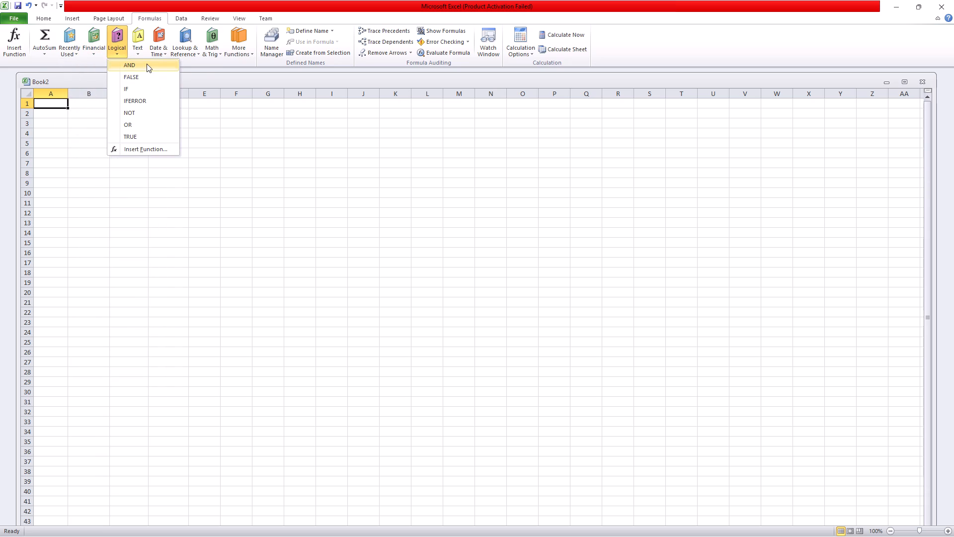
left_click(133, 54)
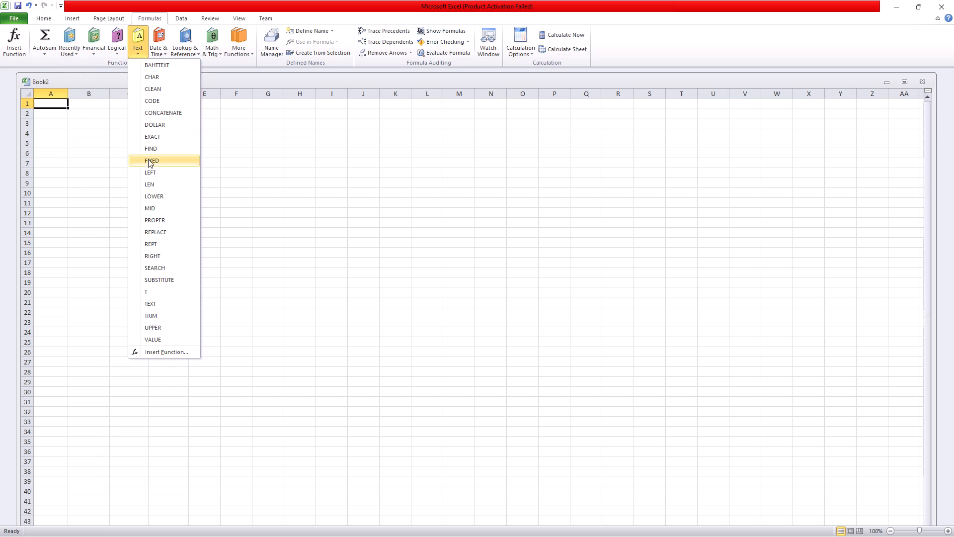
left_click(172, 196)
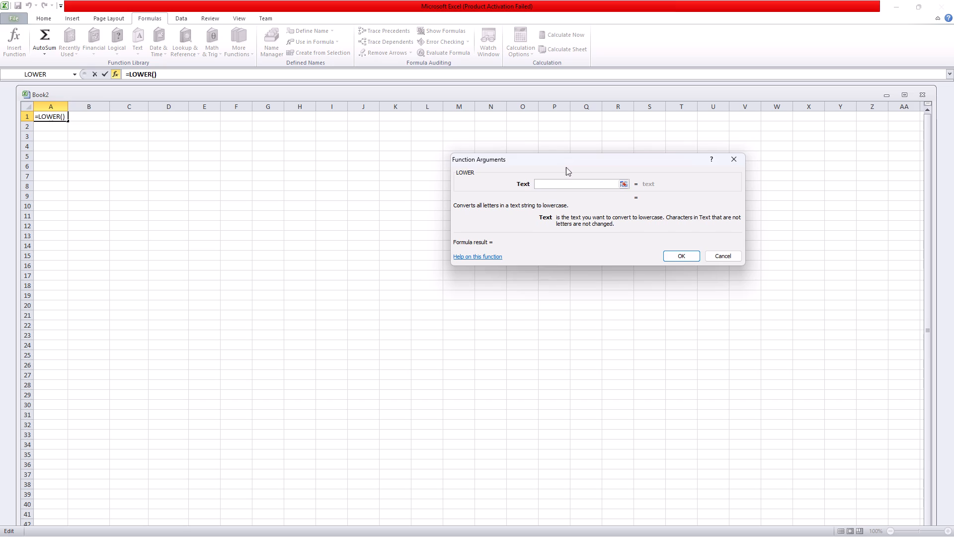
left_click(732, 156)
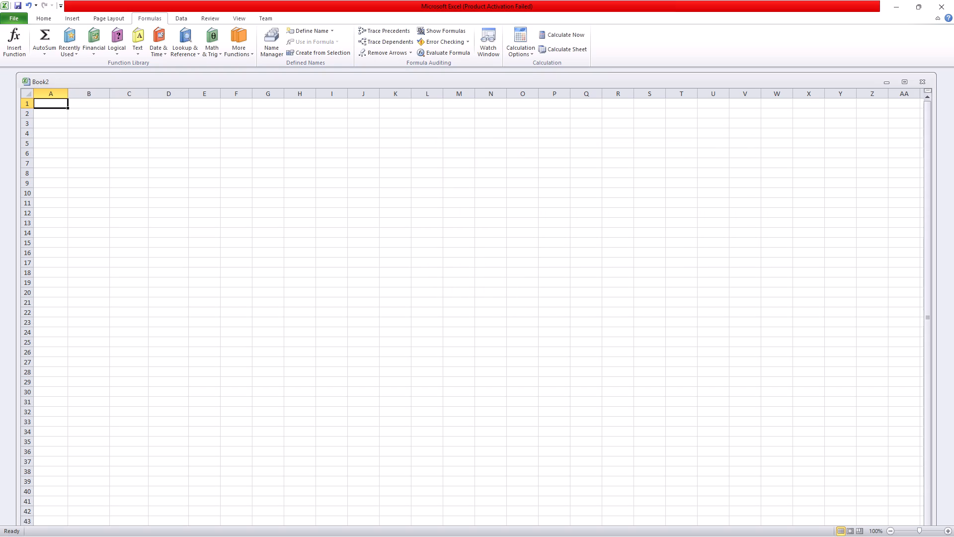
left_click(61, 102)
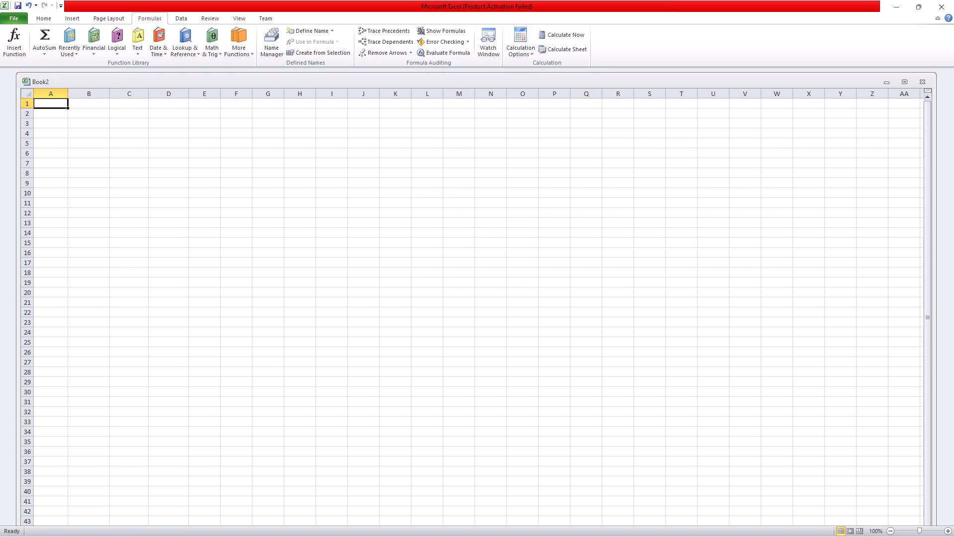
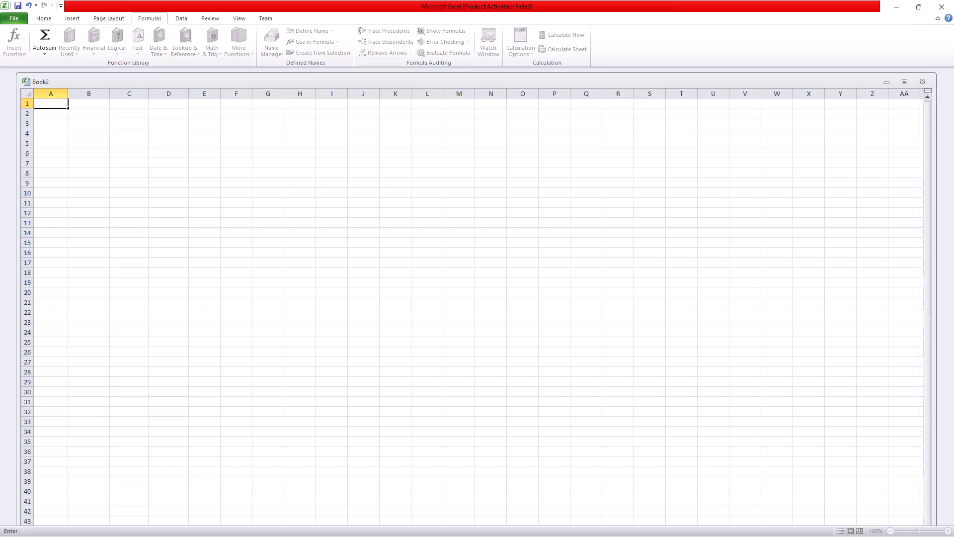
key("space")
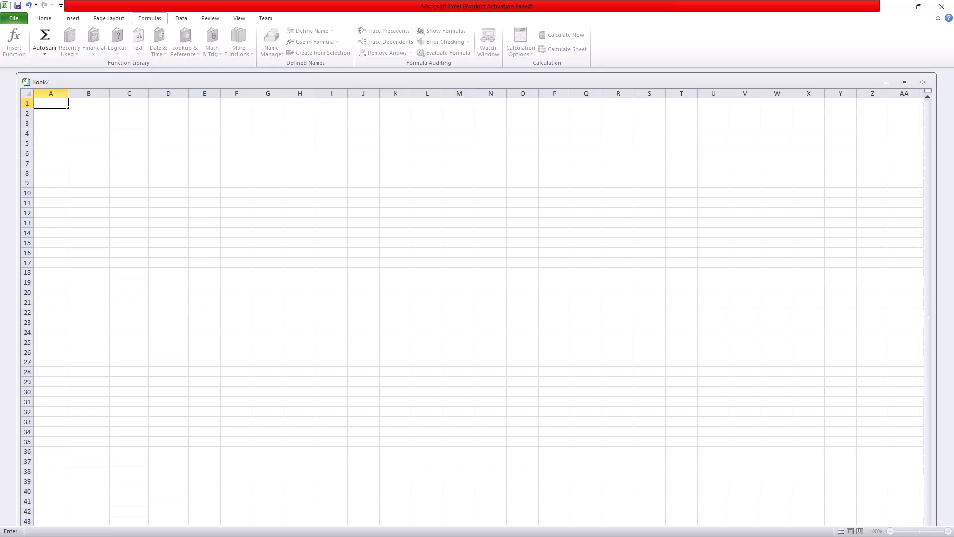
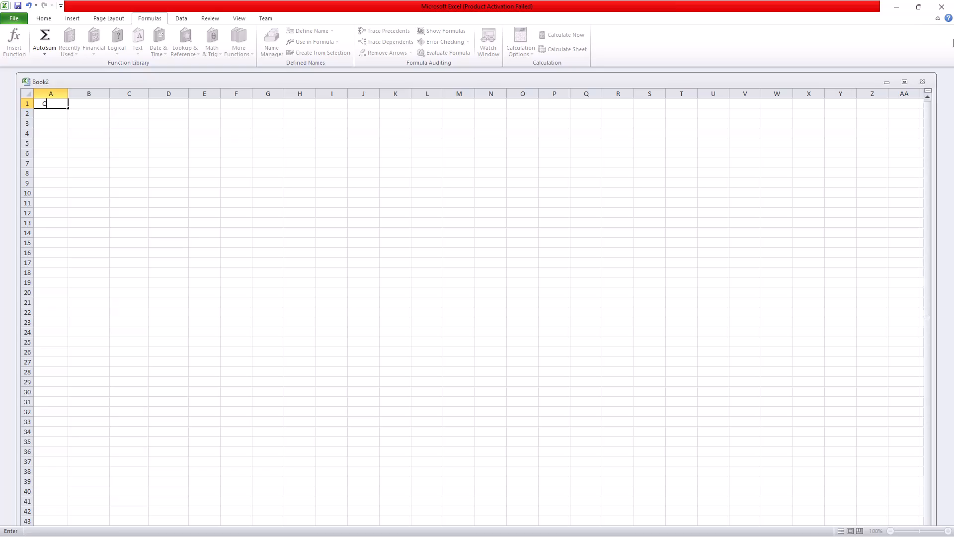
Erase the letter C from the entry in cell A1.
key("BackSpace")
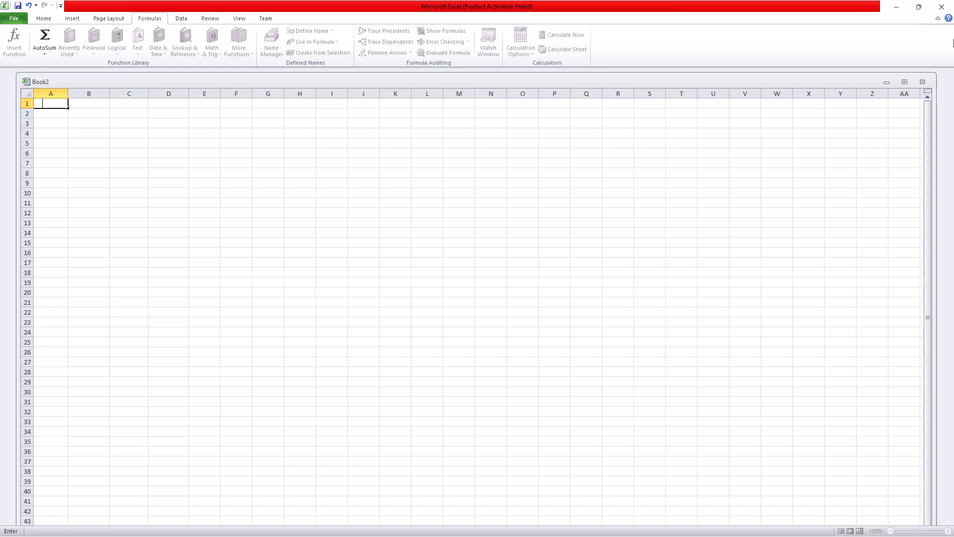
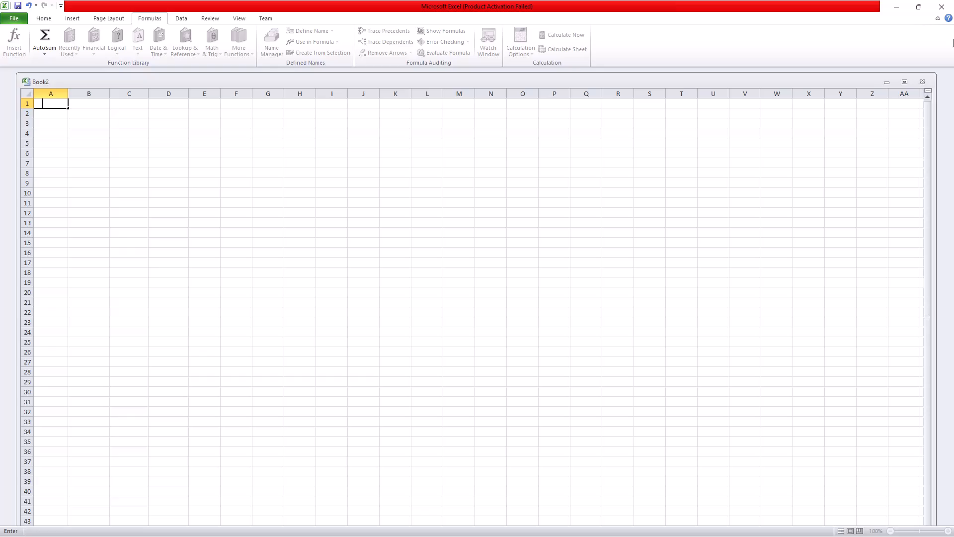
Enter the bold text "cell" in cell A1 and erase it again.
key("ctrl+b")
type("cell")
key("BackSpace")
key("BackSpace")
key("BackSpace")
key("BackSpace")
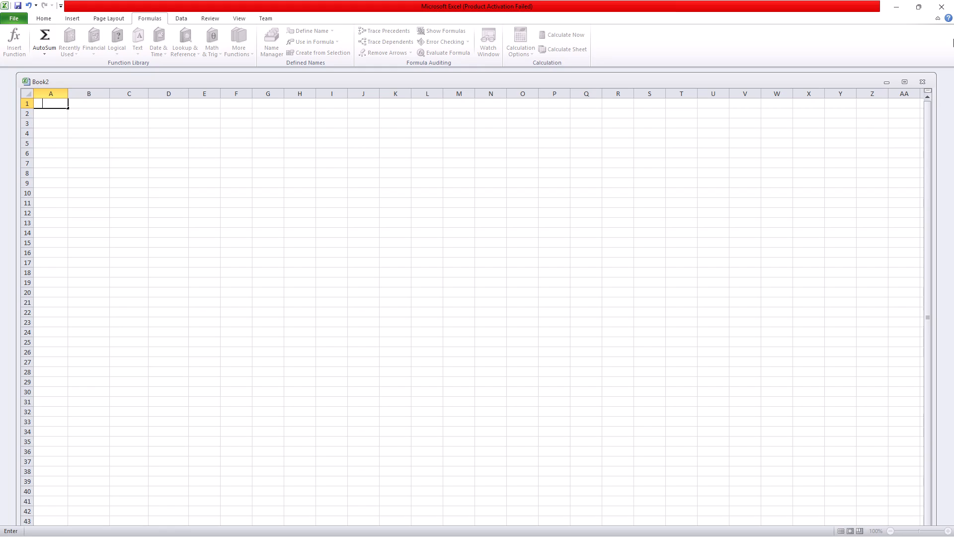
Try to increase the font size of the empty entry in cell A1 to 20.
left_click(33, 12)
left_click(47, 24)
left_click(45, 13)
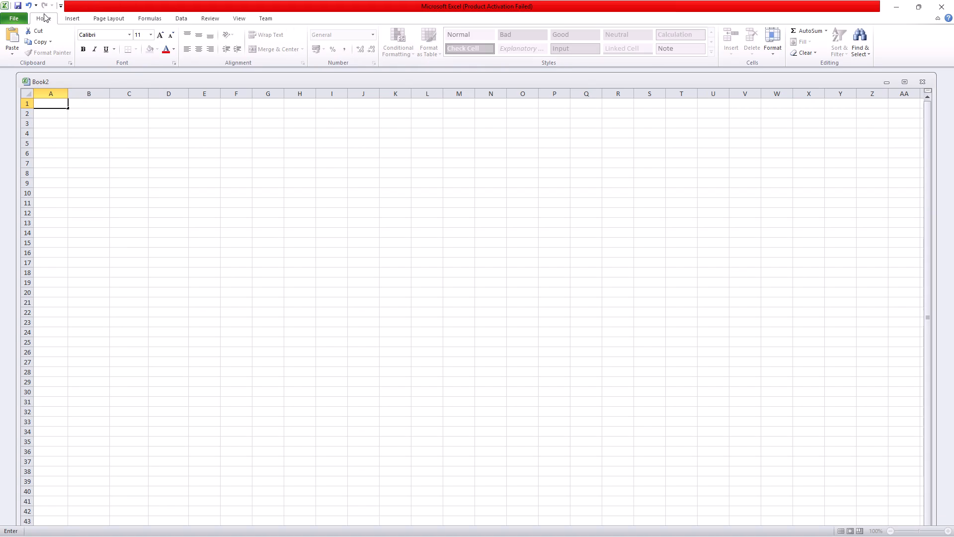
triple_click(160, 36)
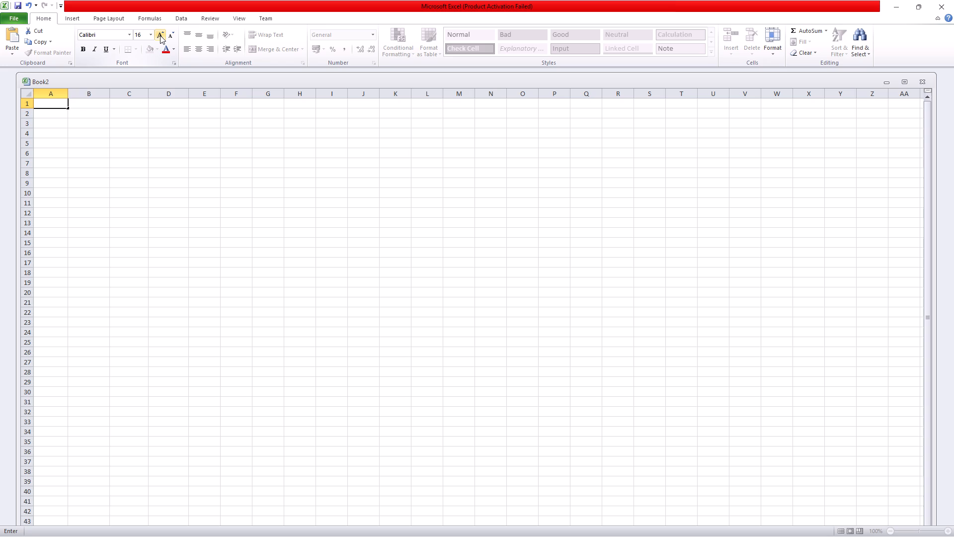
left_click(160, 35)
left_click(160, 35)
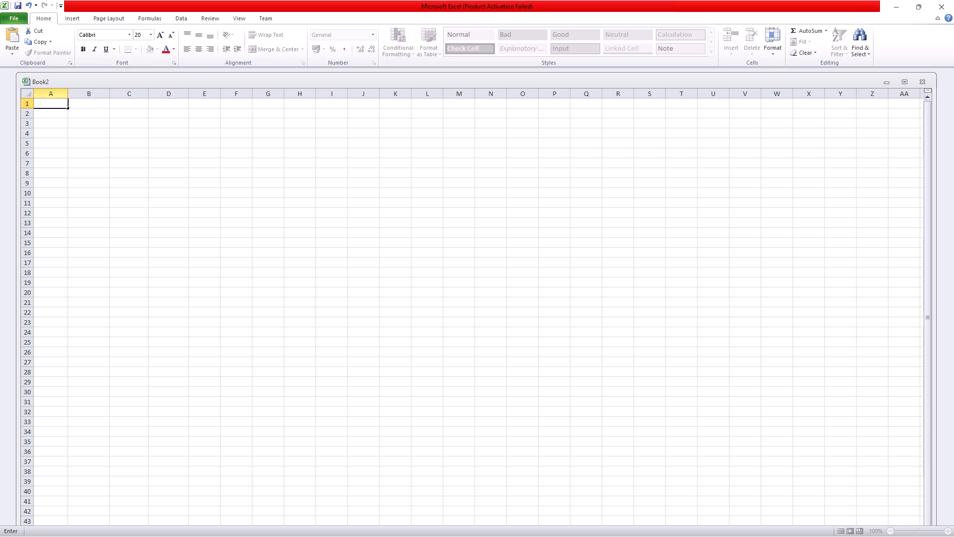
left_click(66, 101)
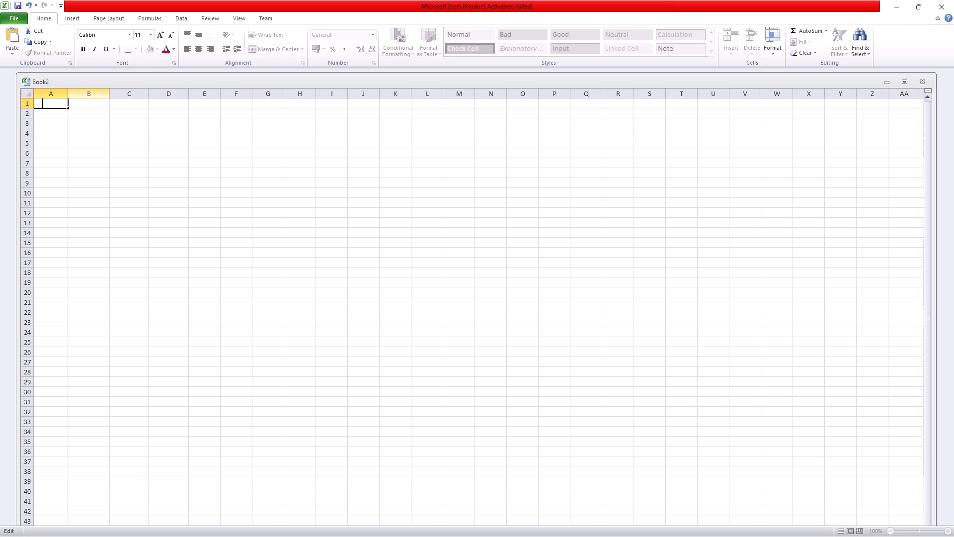
Widen columns A and B together, keeping them equal in width.
left_click(67, 98)
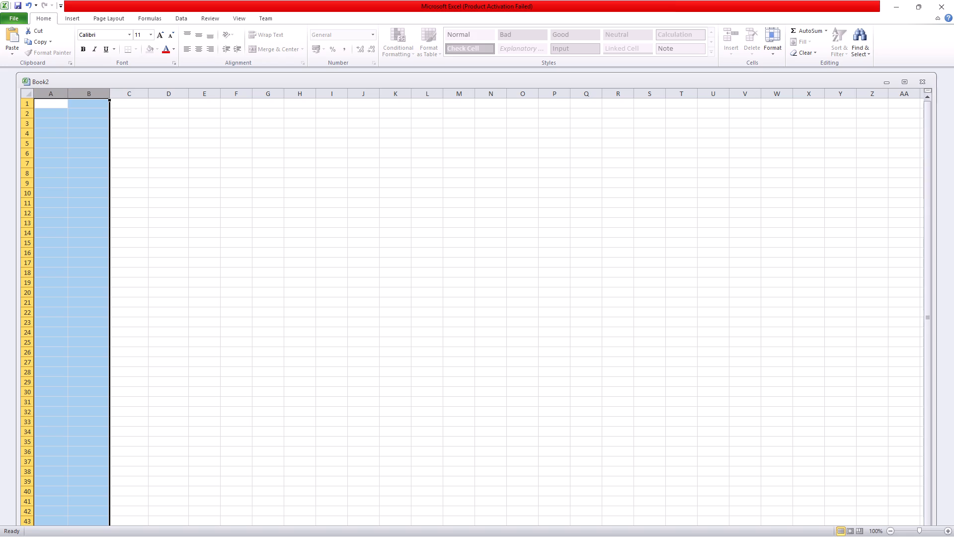
left_click(67, 91)
left_click_drag(67, 91, 72, 91)
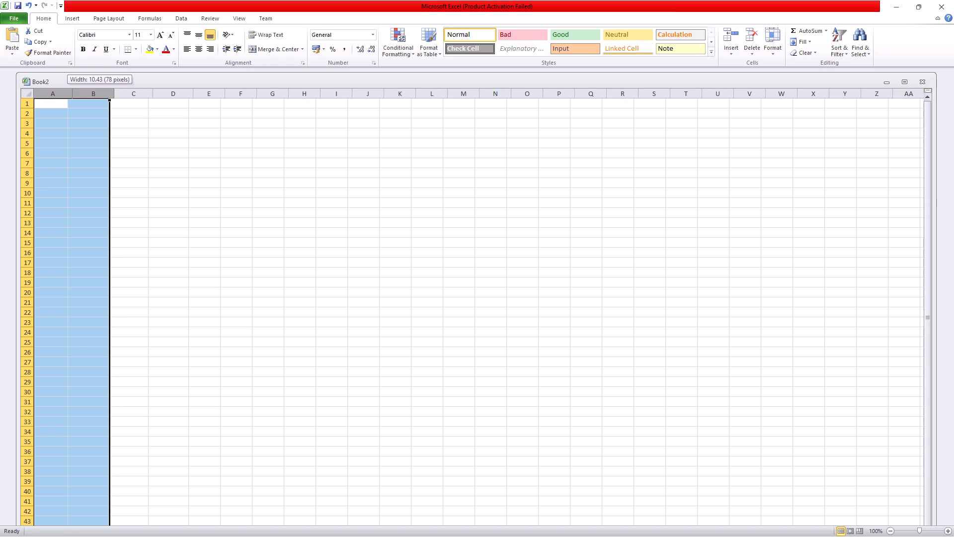
left_click_drag(72, 91, 82, 94)
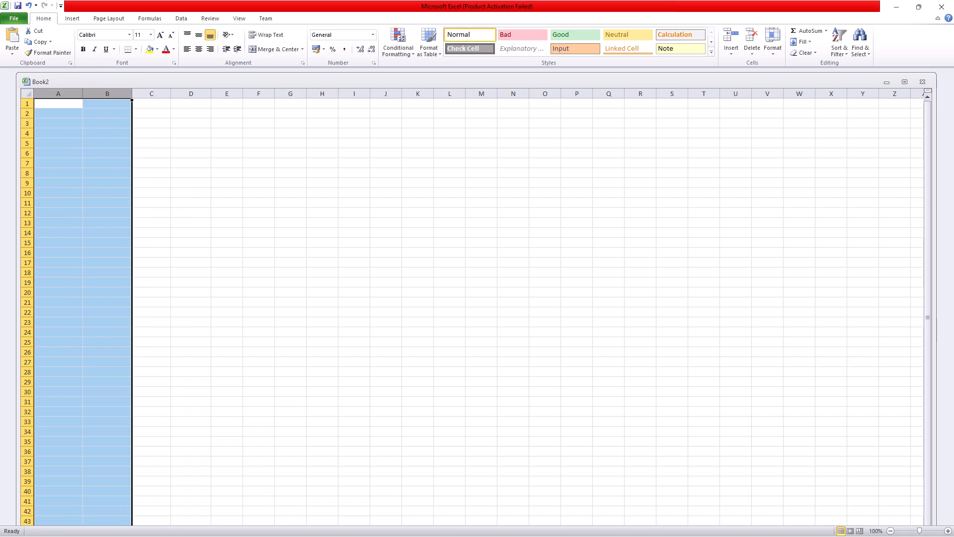
Widen columns C and D to roughly match columns A and B, and reselect cell A1.
left_click(156, 108)
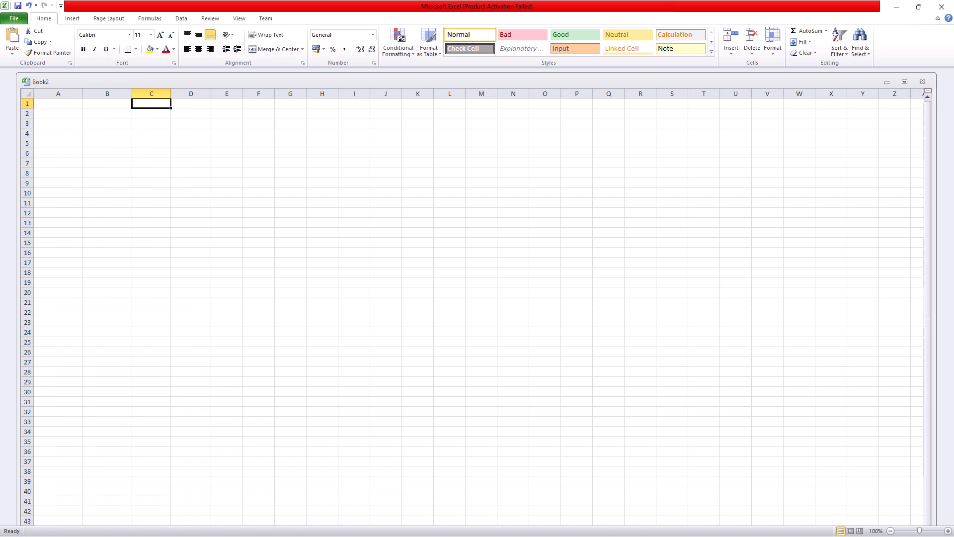
left_click_drag(169, 91, 173, 91)
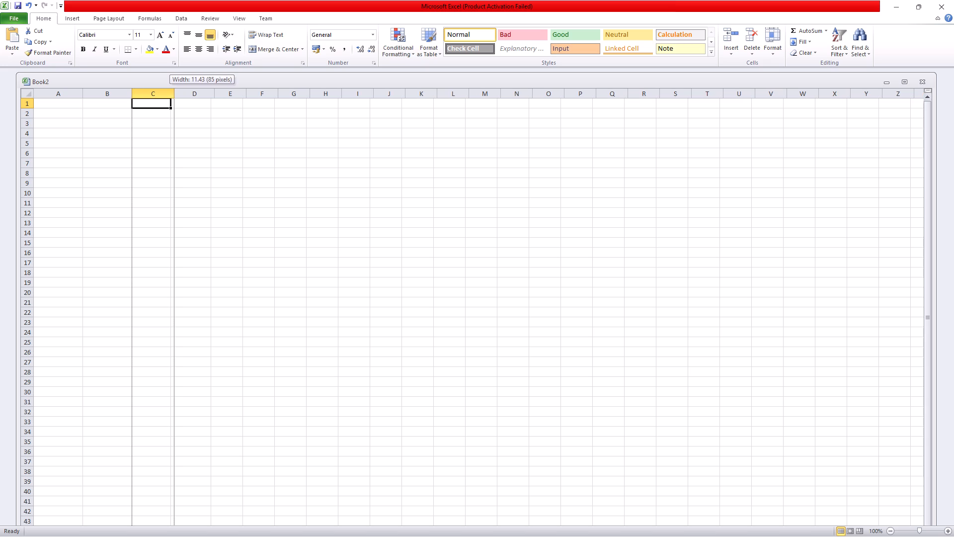
left_click_drag(173, 91, 177, 90)
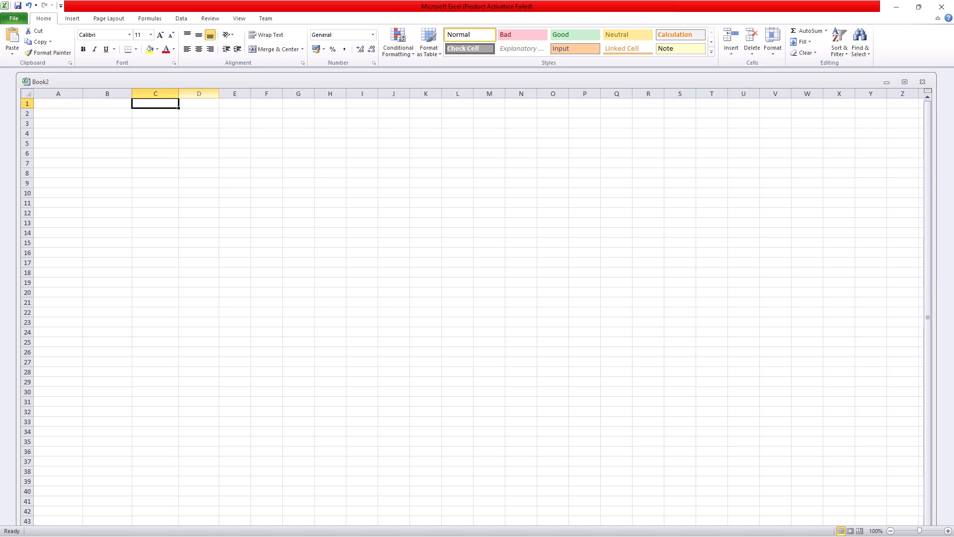
left_click(210, 97)
left_click_drag(219, 92, 221, 92)
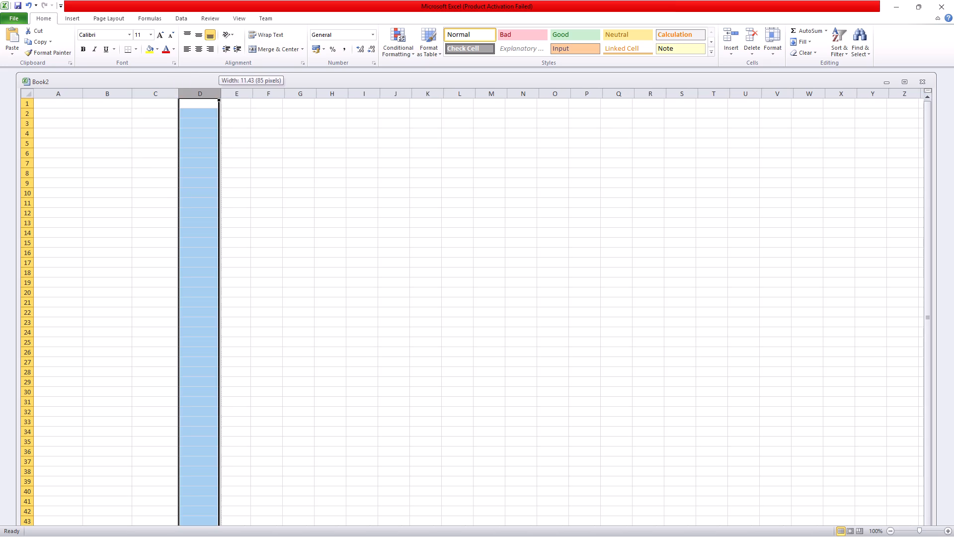
left_click_drag(221, 92, 227, 94)
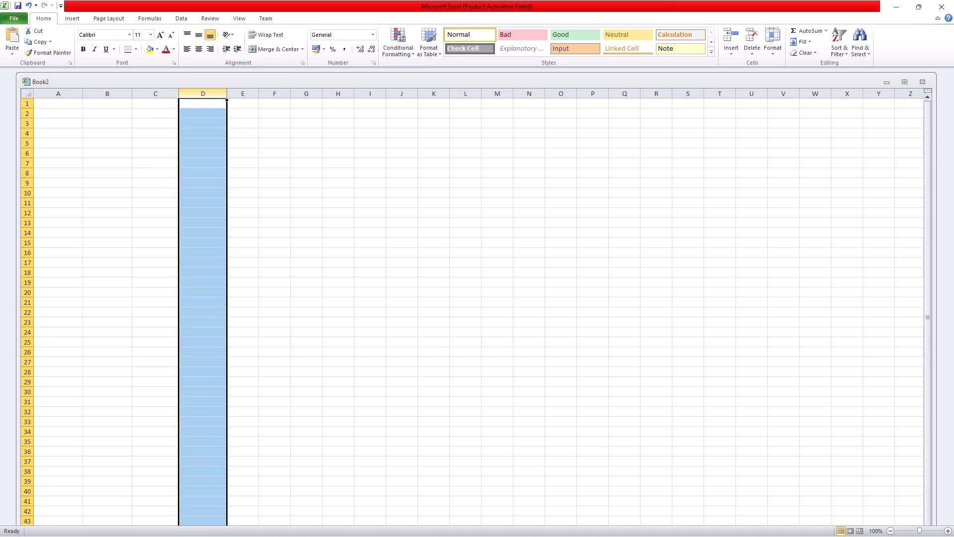
left_click(73, 103)
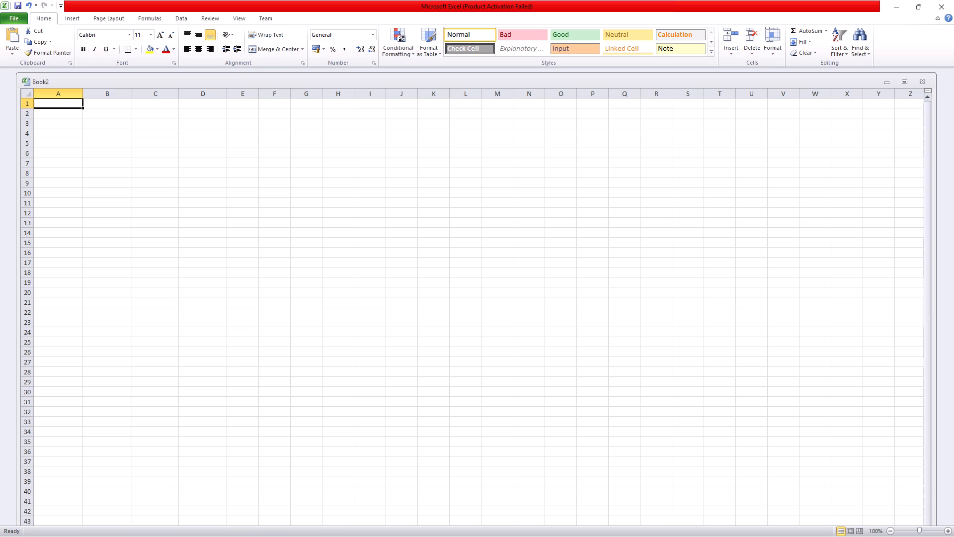
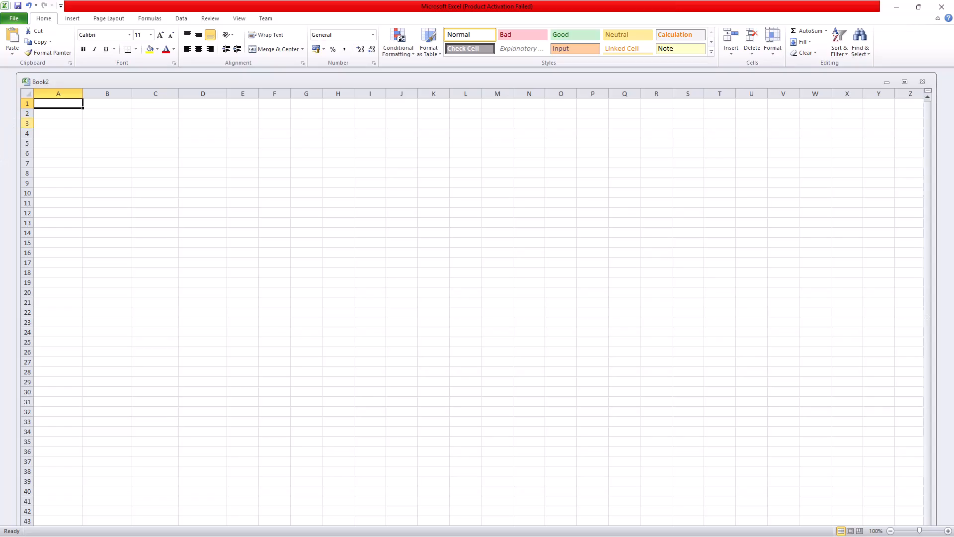
Merge and center cells A1 through C1 into a single heading cell.
key("shift+Right")
key("shift+Right")
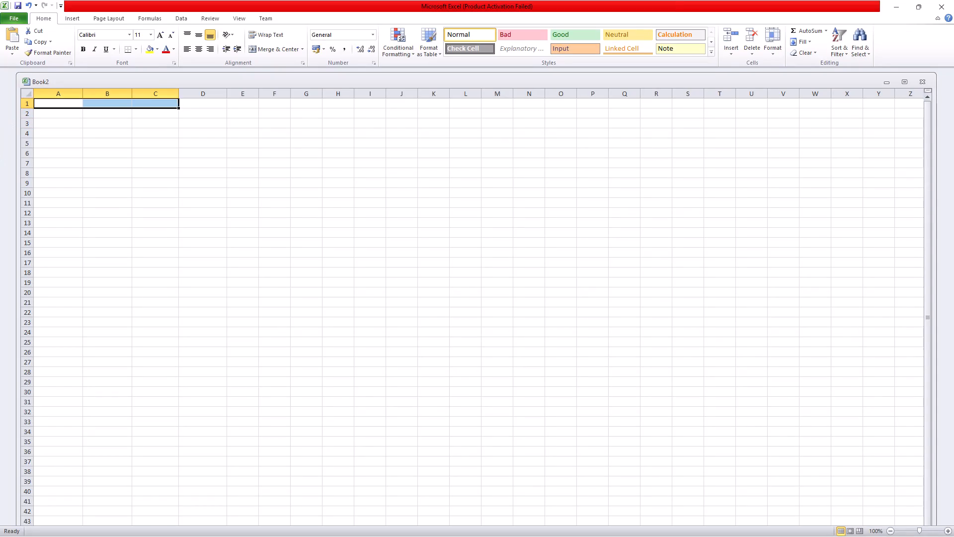
key("shift+Right")
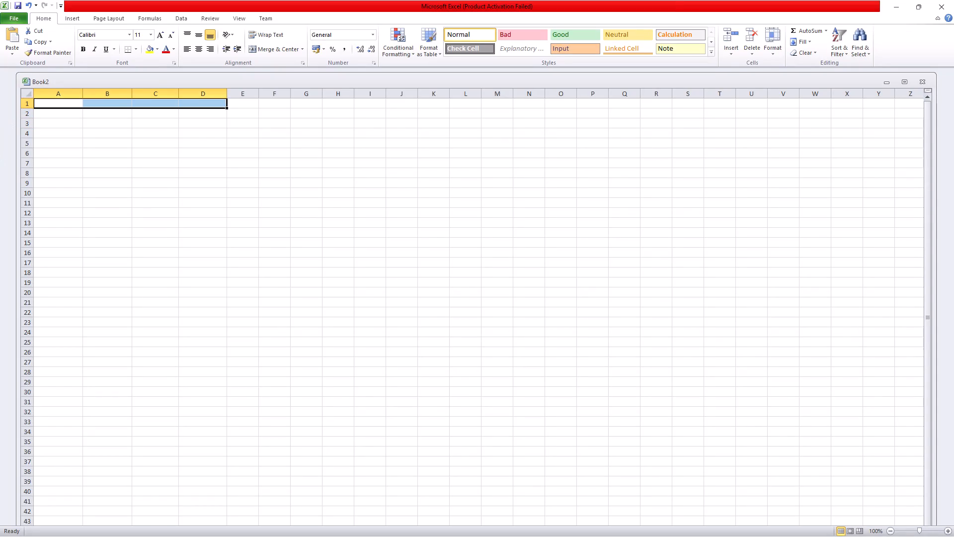
key("shift+Left")
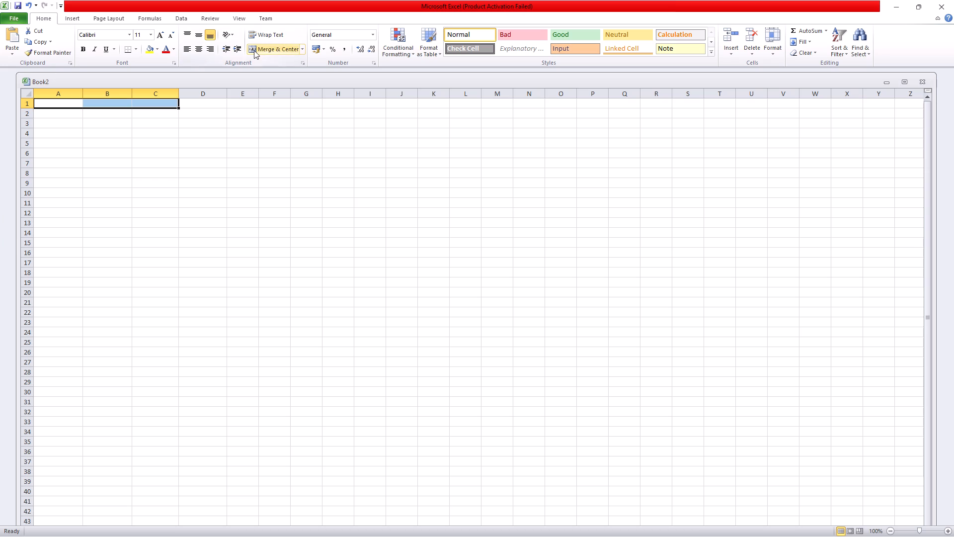
left_click(277, 50)
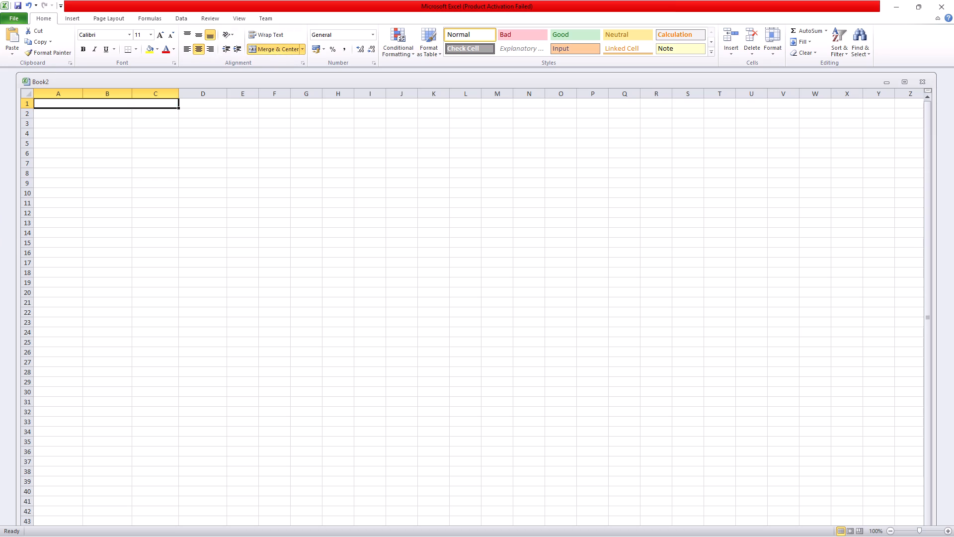
Begin the heading in merged cell A1:C1 with a bold "P" at font size 18.
left_click(90, 100)
double_click(90, 100)
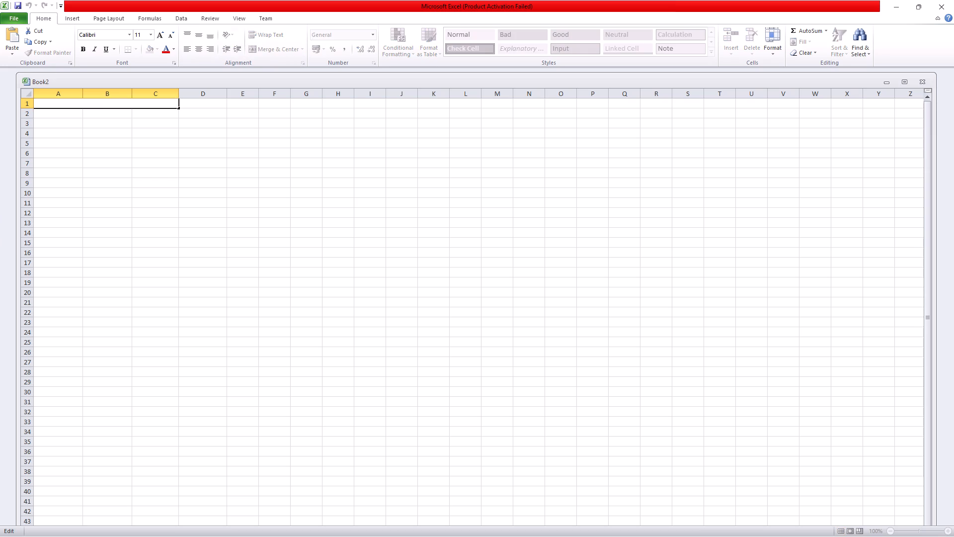
key("ctrl+b")
left_click(157, 37)
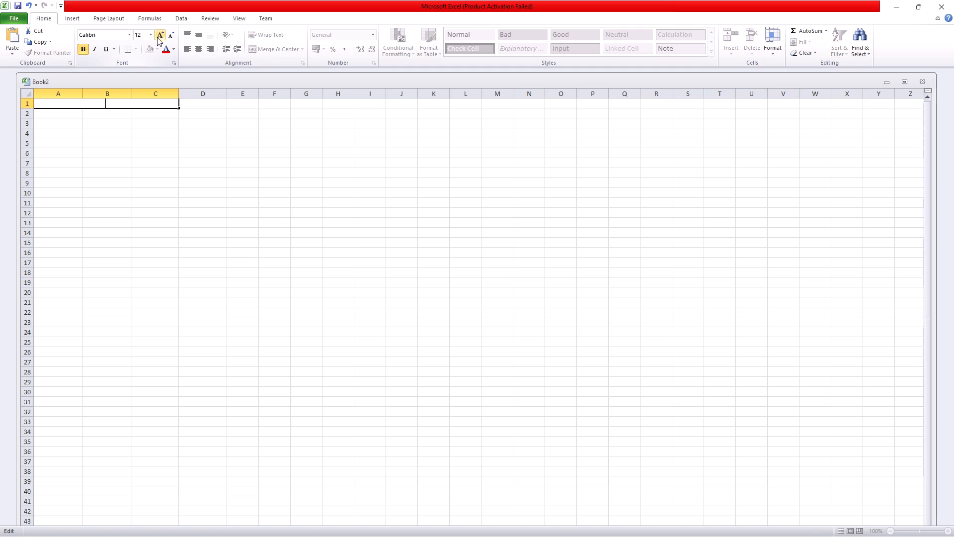
double_click(157, 37)
left_click(157, 37)
left_click(32, 108)
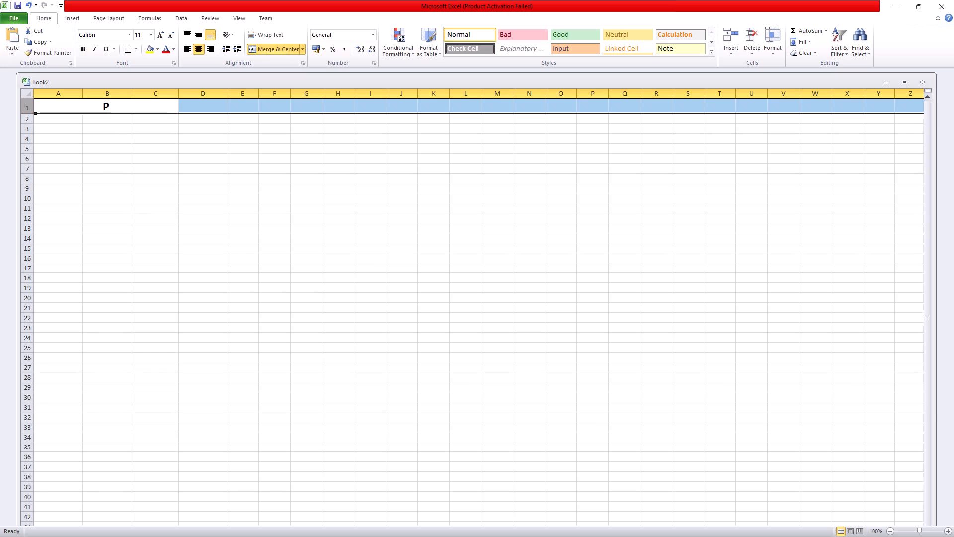
Complete the heading in merged cell A1:C1 so that it reads "Practical No.11", and select cell A2.
left_click(123, 102)
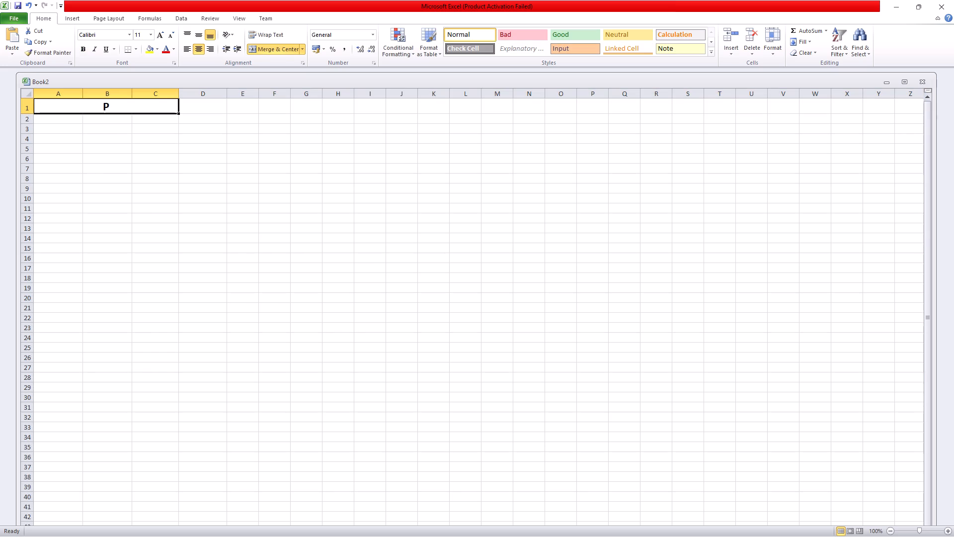
left_click(129, 111)
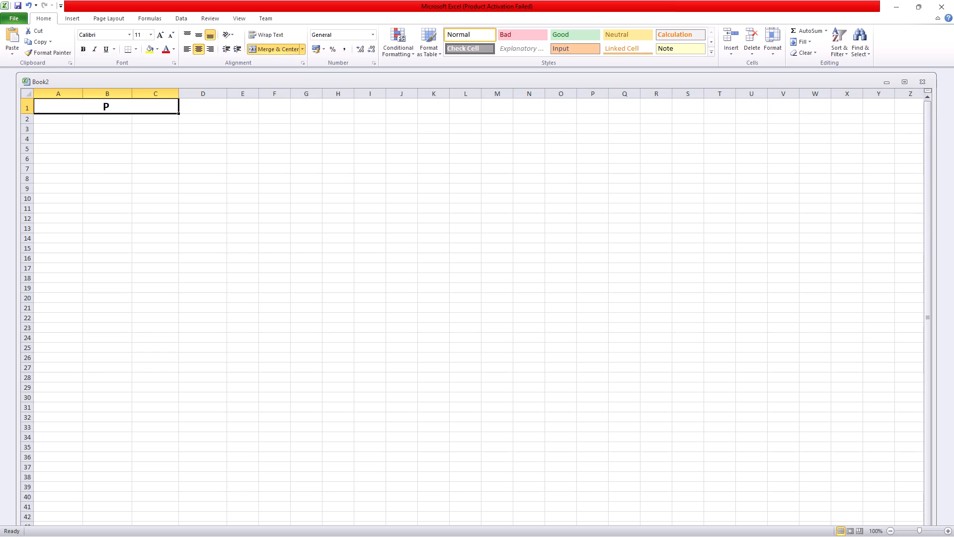
left_click(129, 111)
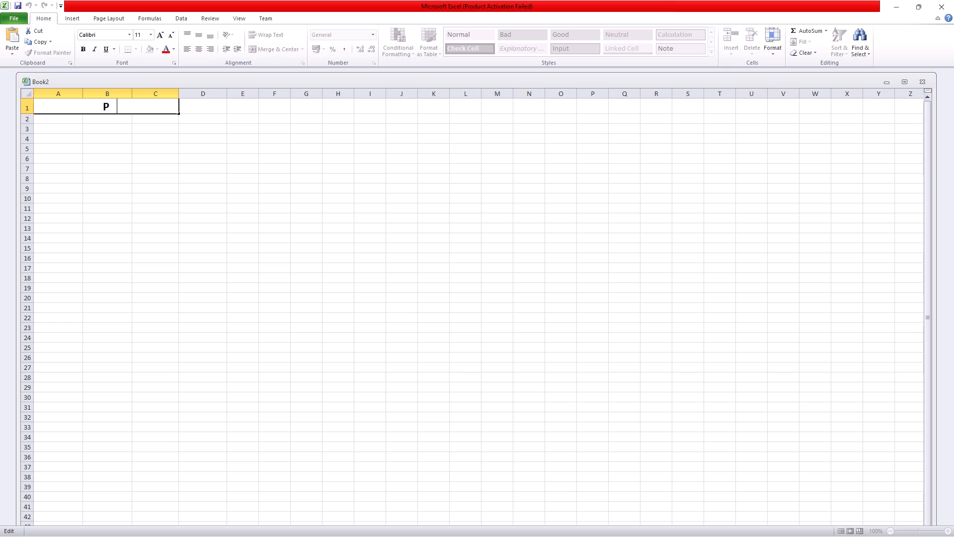
key("BackSpace")
key("BackSpace")
key("BackSpace")
key("BackSpace")
key("BackSpace")
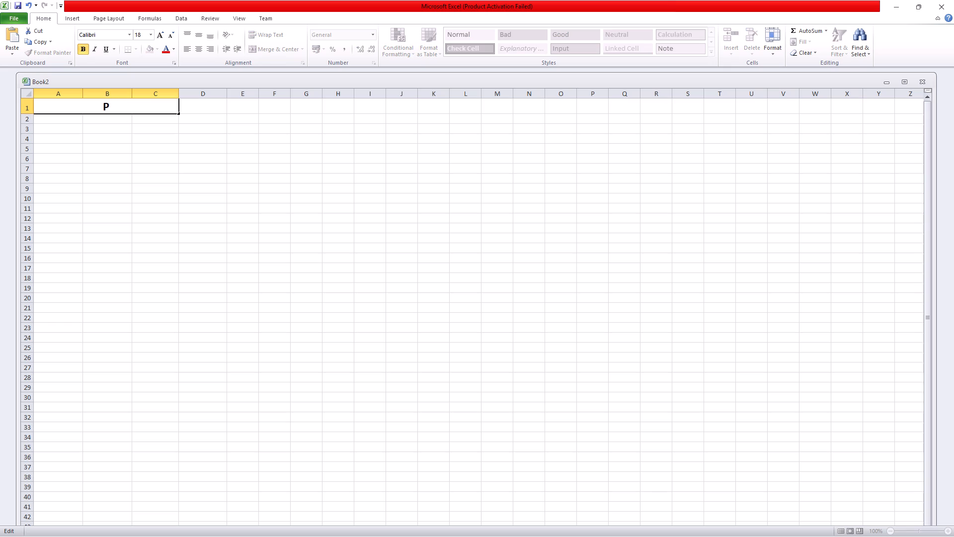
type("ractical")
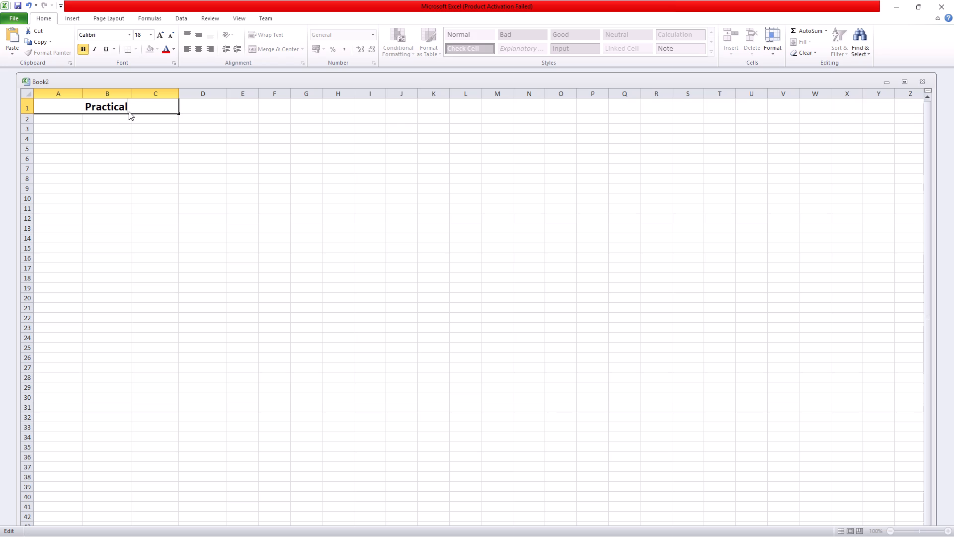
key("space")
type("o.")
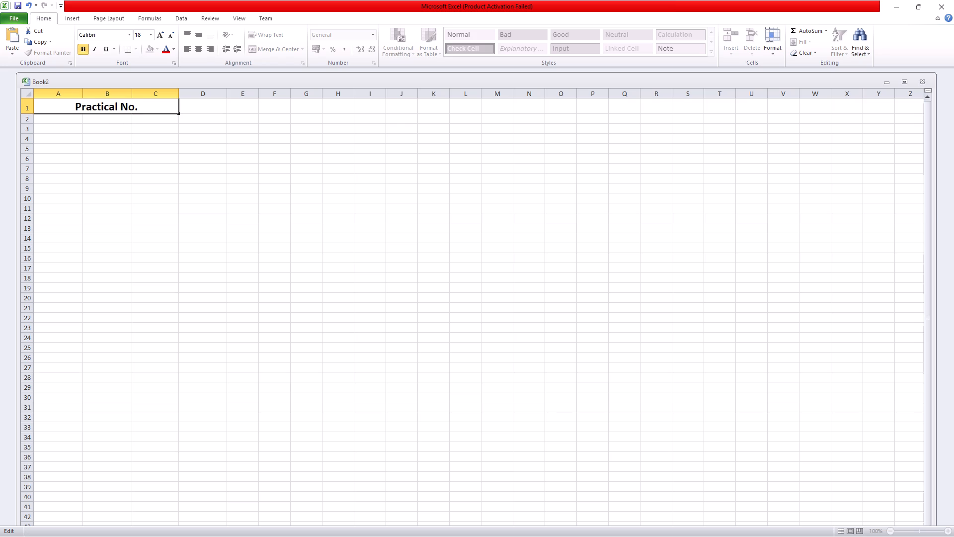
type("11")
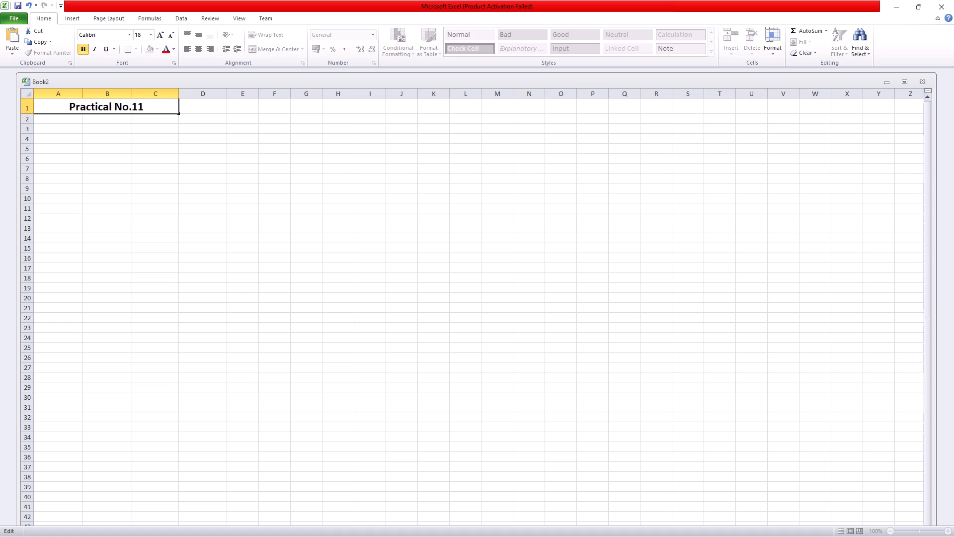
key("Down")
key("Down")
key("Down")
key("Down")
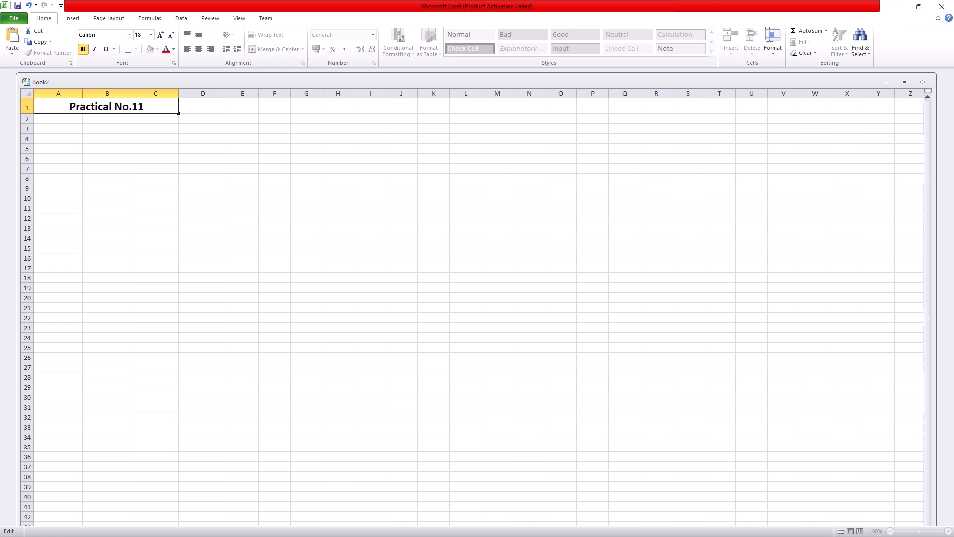
left_click(68, 121)
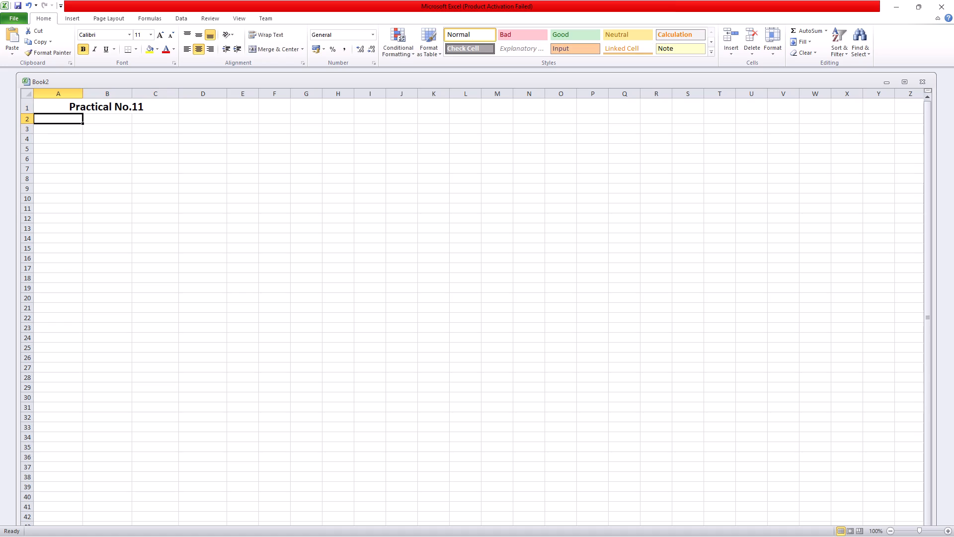
Increase the heights of rows 2, 3 and 4 to roughly match the heading row.
left_click(27, 119)
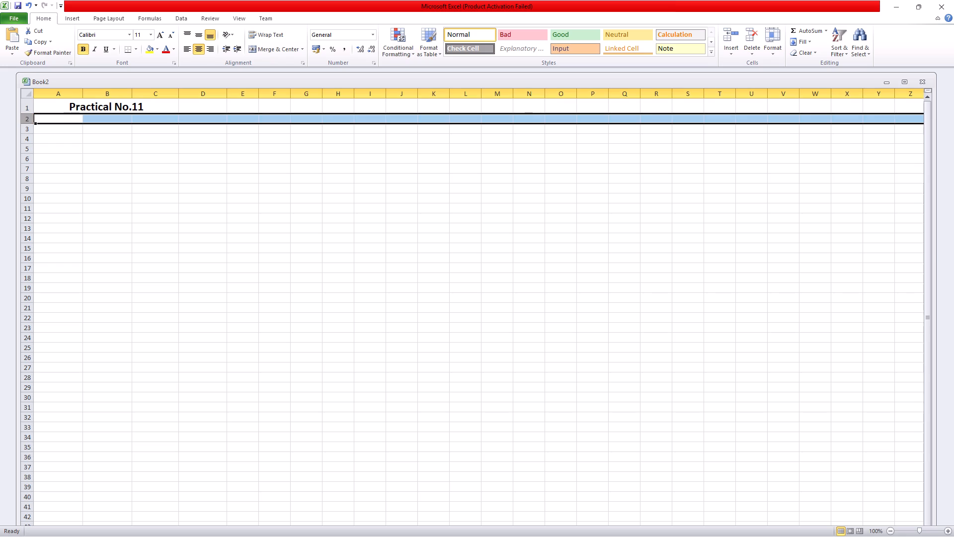
left_click_drag(33, 124, 38, 128)
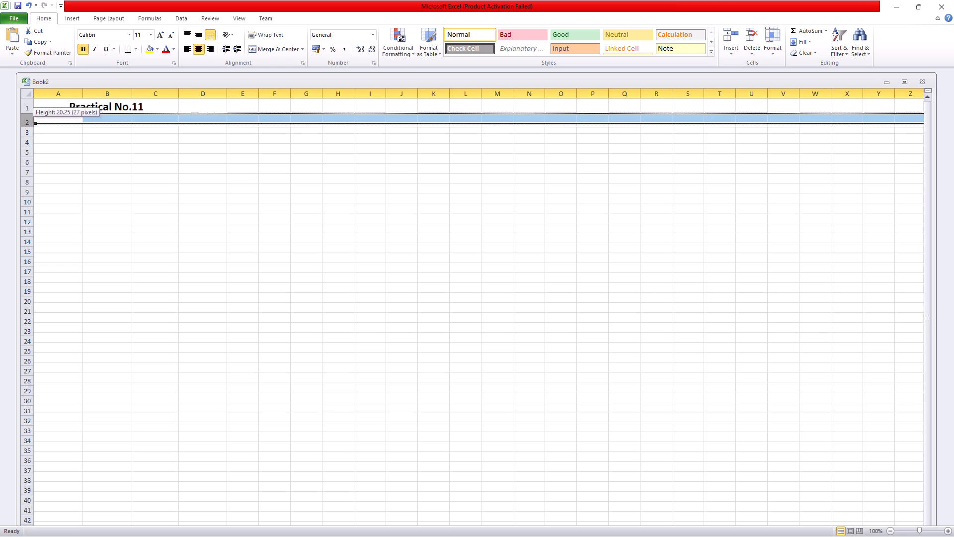
left_click_drag(38, 128, 31, 130)
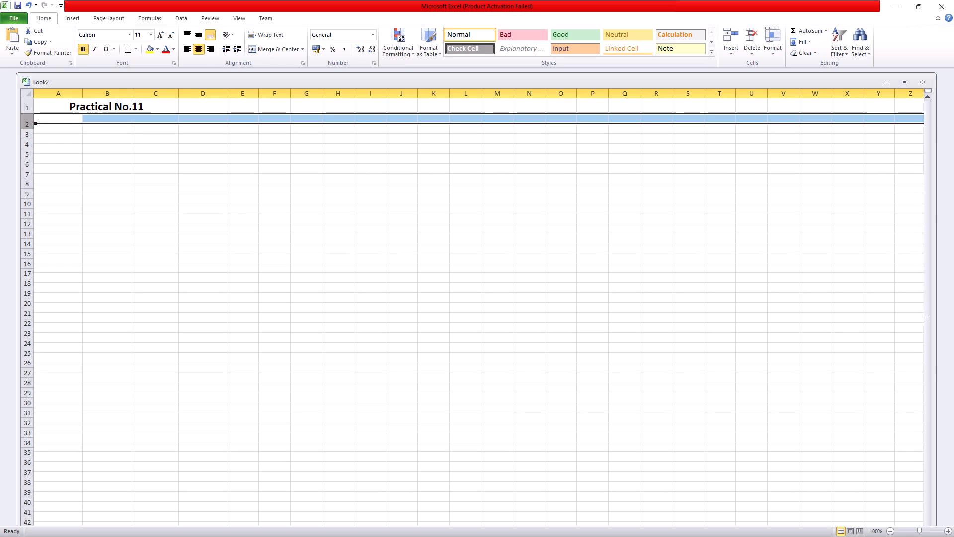
left_click_drag(33, 139, 40, 143)
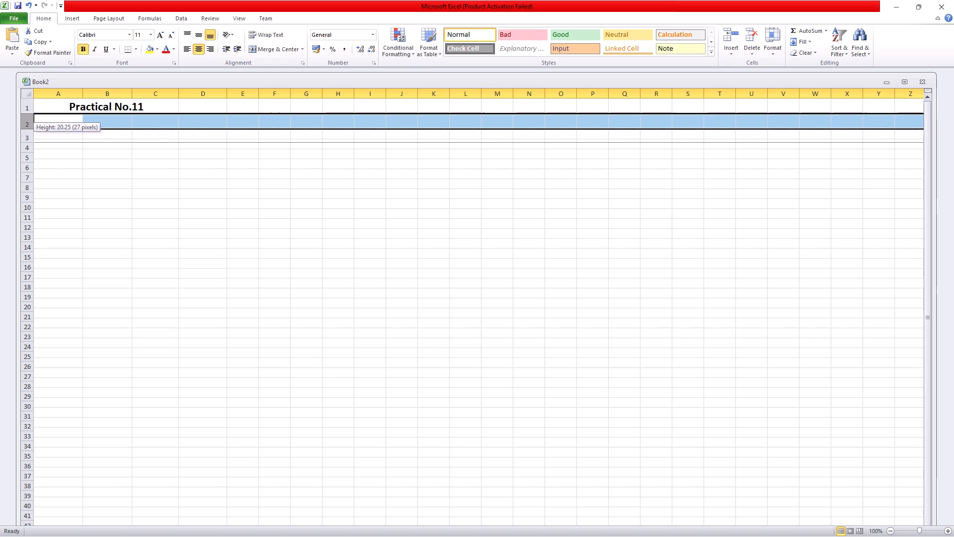
left_click_drag(40, 143, 40, 144)
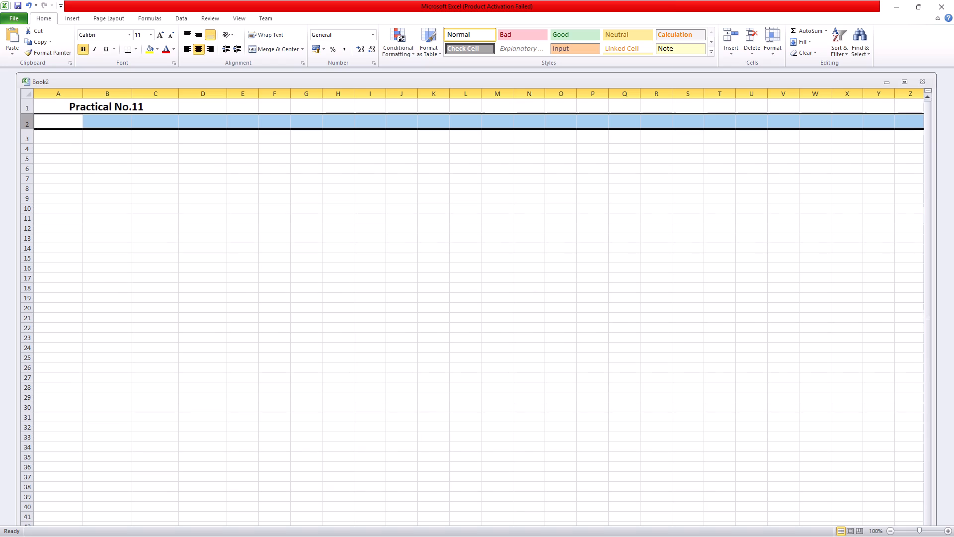
left_click(34, 151)
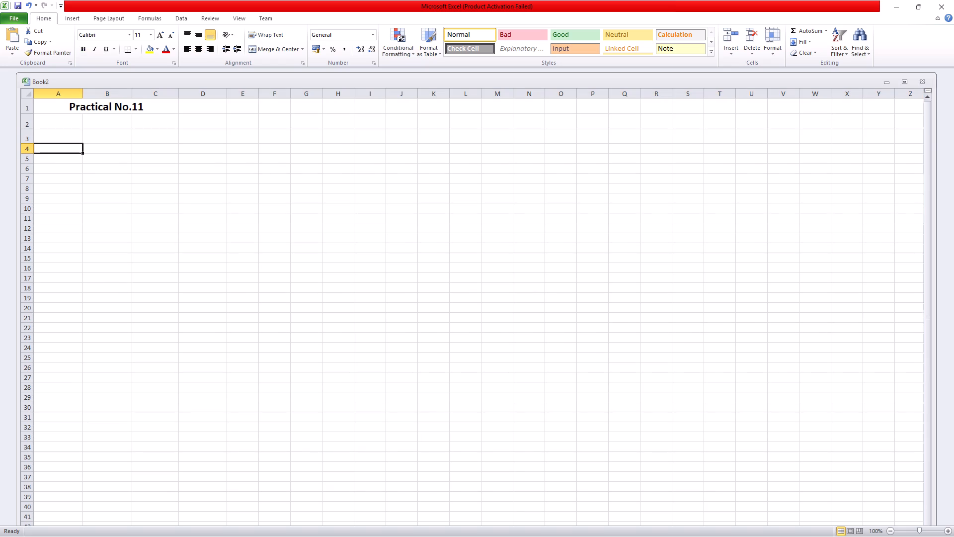
left_click_drag(33, 155, 34, 162)
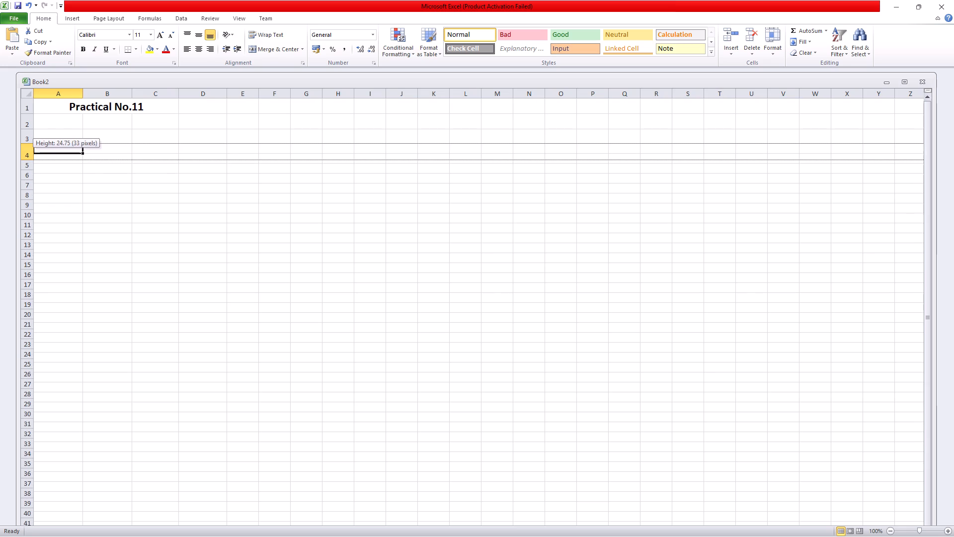
left_click_drag(34, 162, 34, 162)
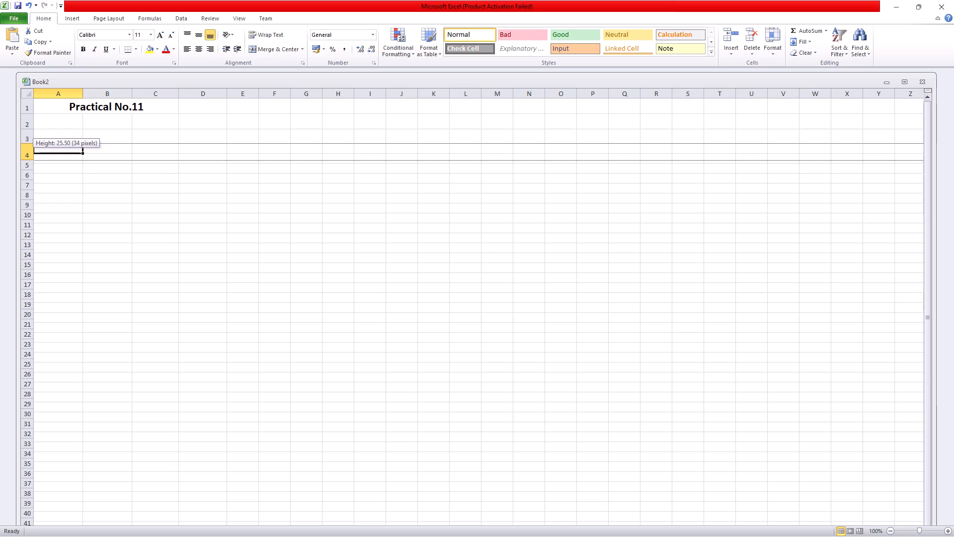
left_click_drag(34, 162, 35, 160)
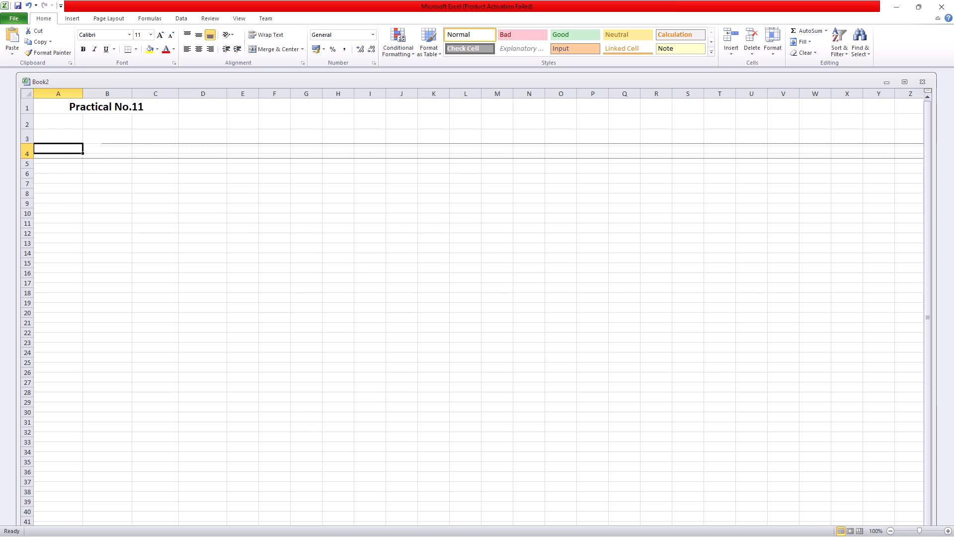
Enter the bold column heading "Cell" in A2 at font size 12.
left_click(61, 121)
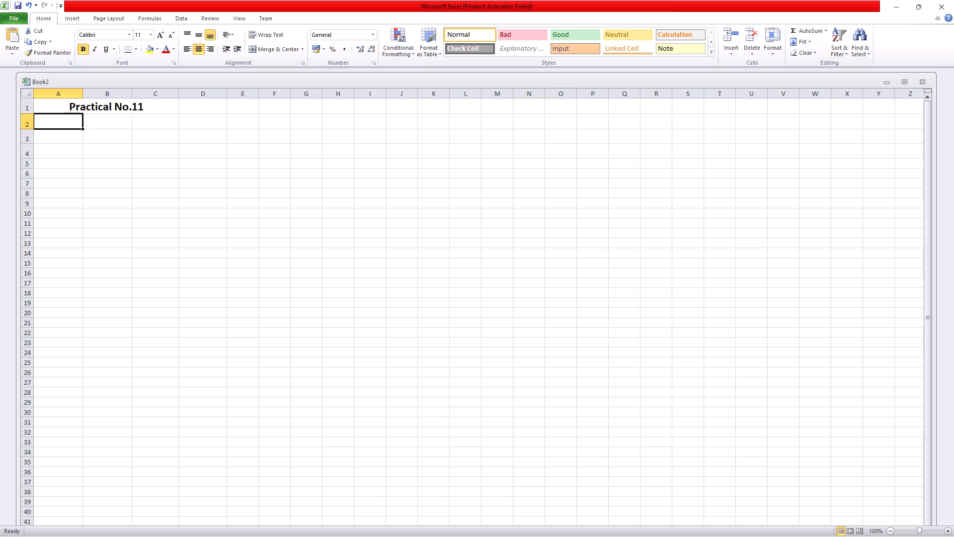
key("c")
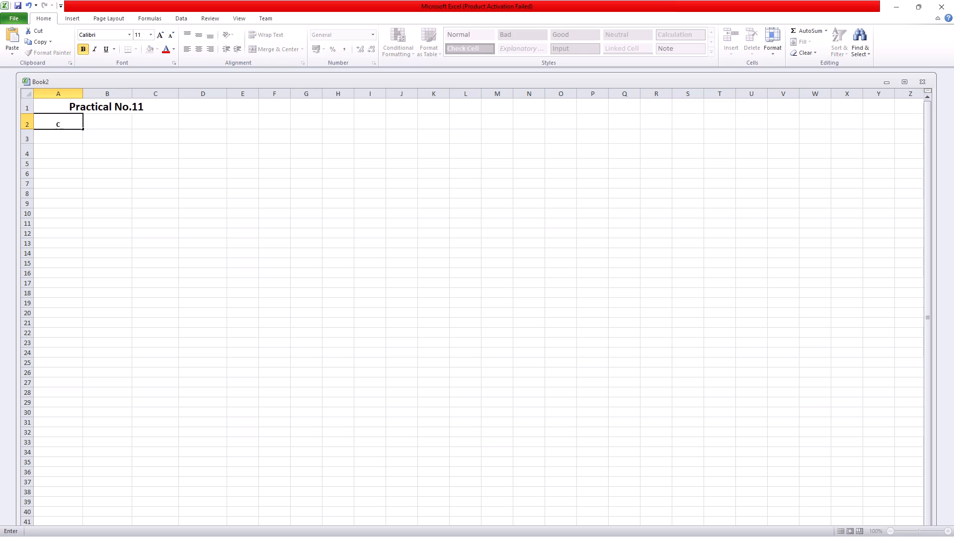
key("BackSpace")
key("BackSpace")
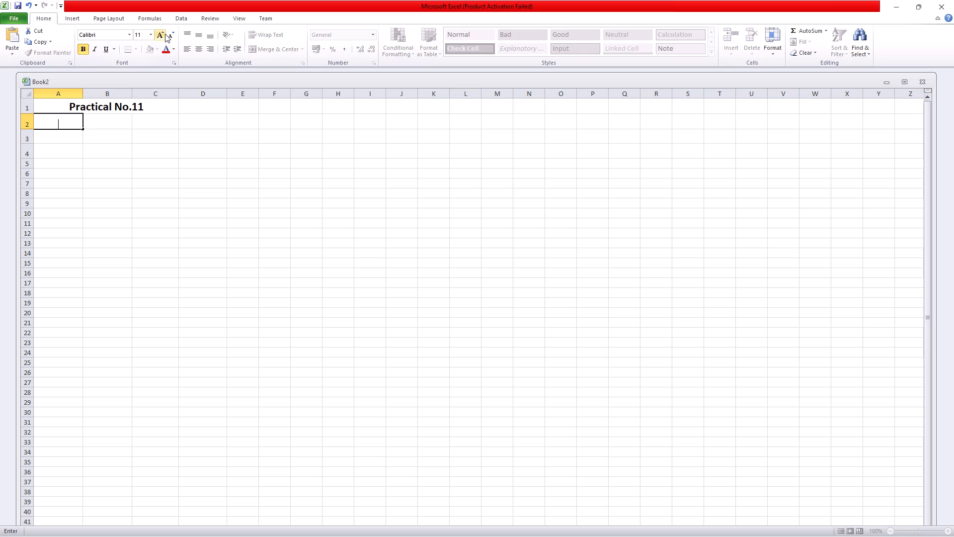
triple_click(155, 39)
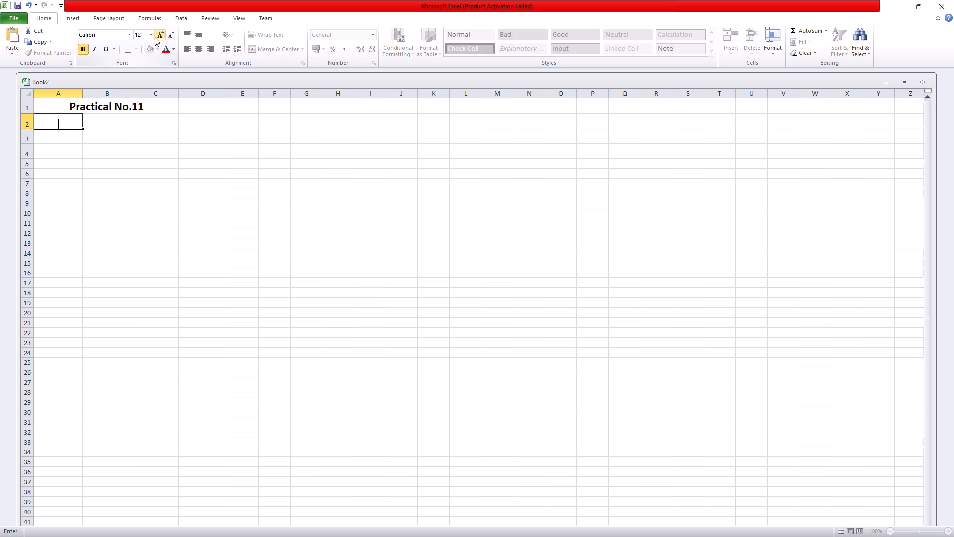
left_click(155, 37)
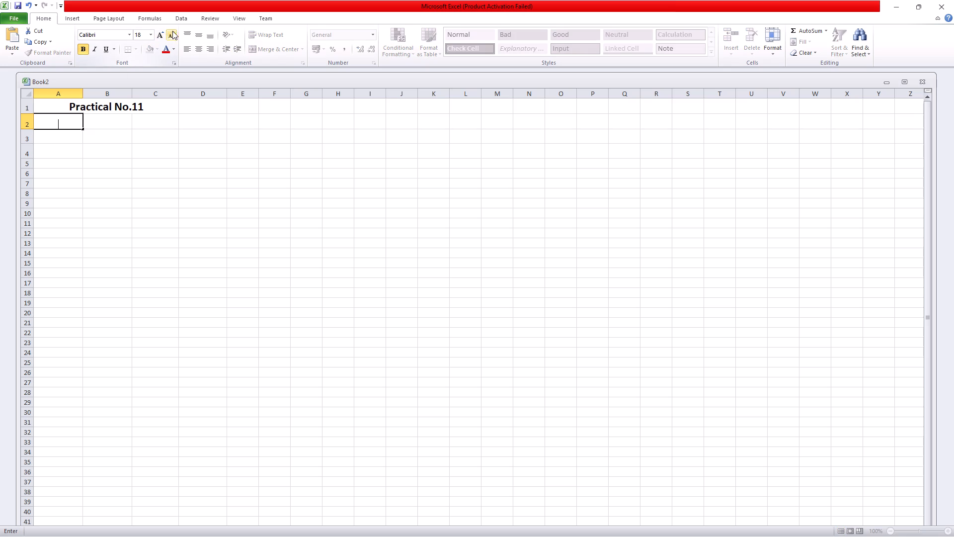
triple_click(175, 31)
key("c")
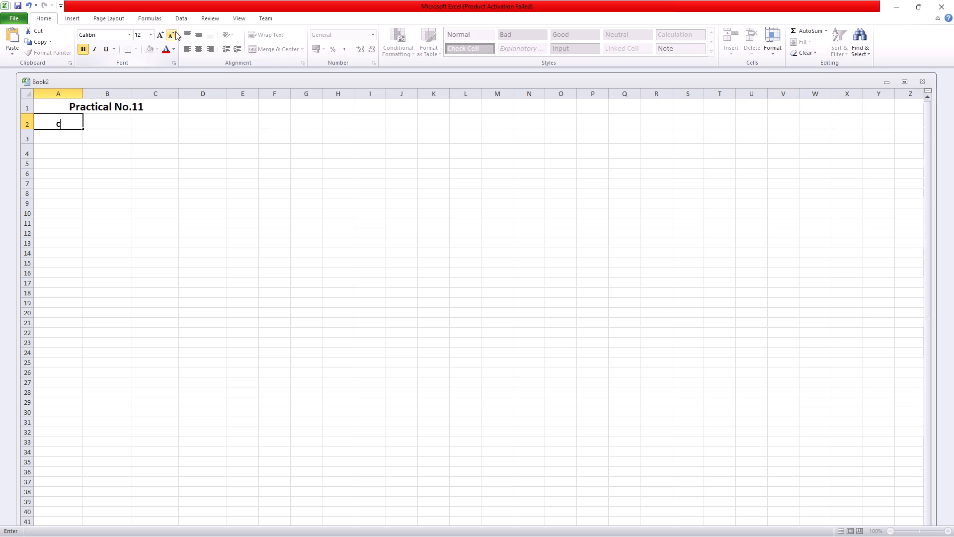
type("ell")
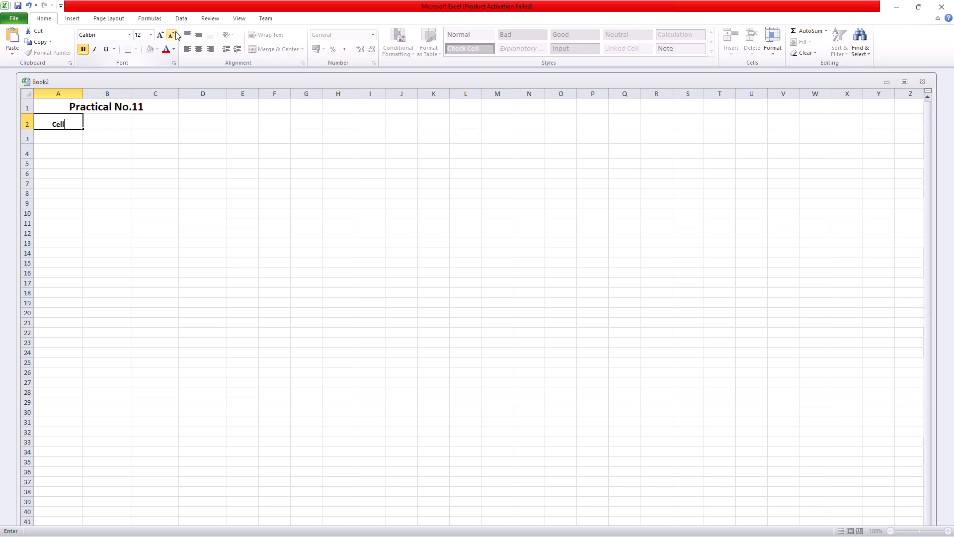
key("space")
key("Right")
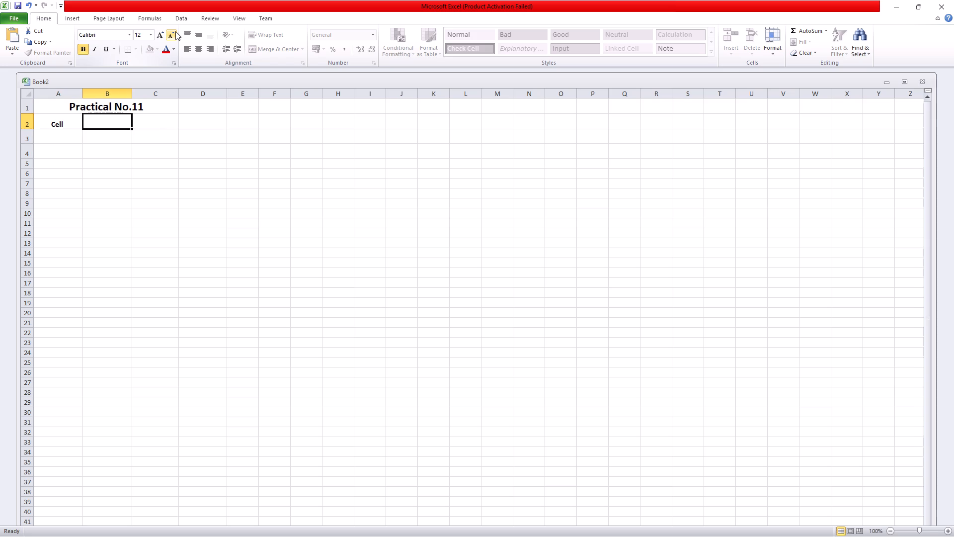
Enter the column heading "Student Name" in B2 and widen column B slightly to fit it.
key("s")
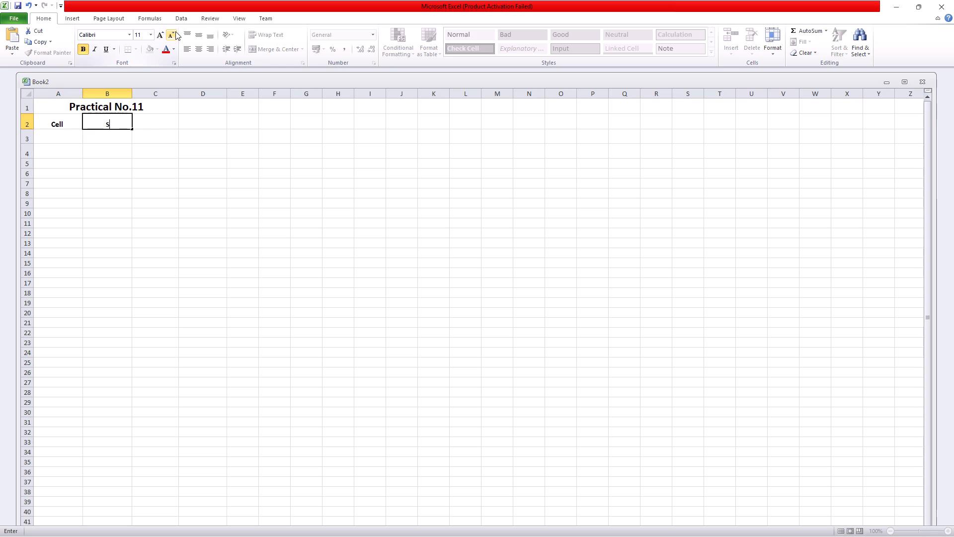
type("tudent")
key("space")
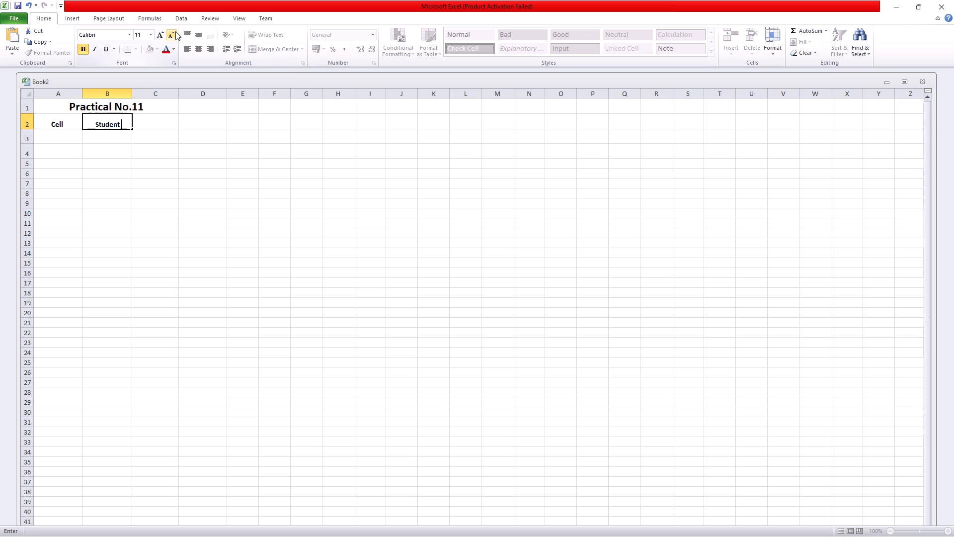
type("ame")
left_click(132, 95)
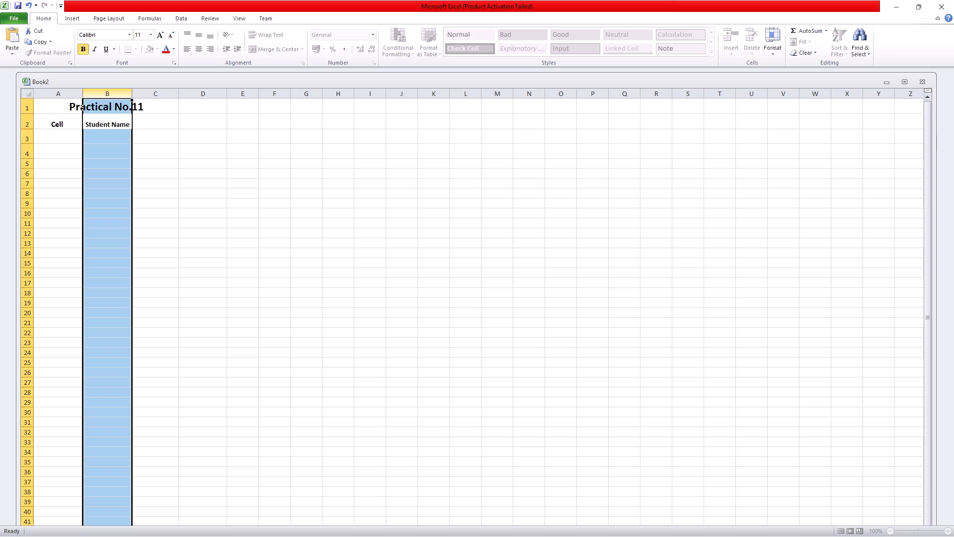
left_click(134, 95)
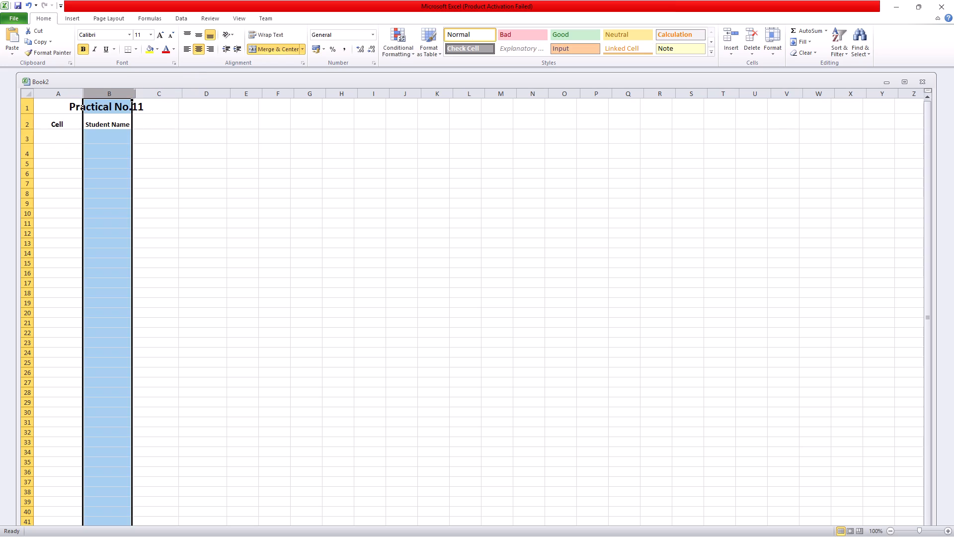
left_click(108, 126)
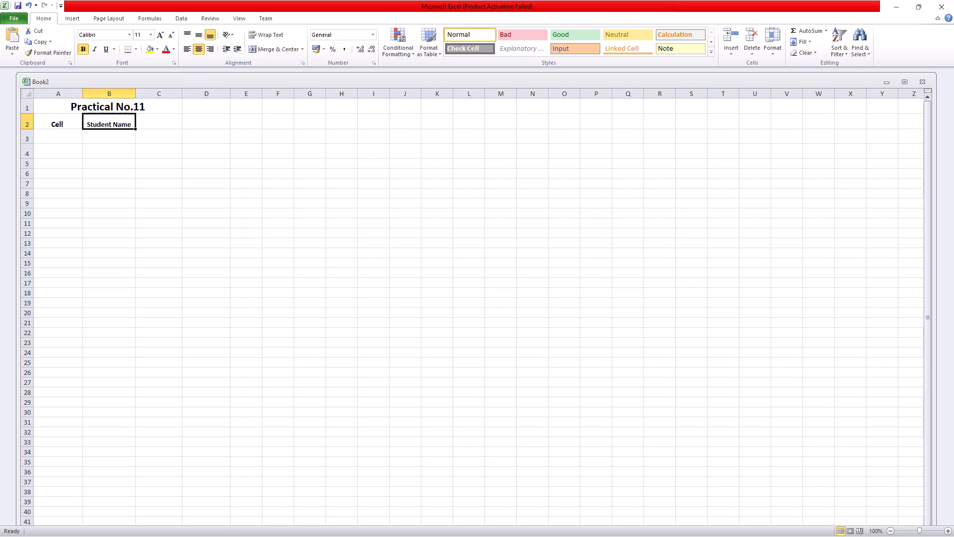
left_click(153, 121)
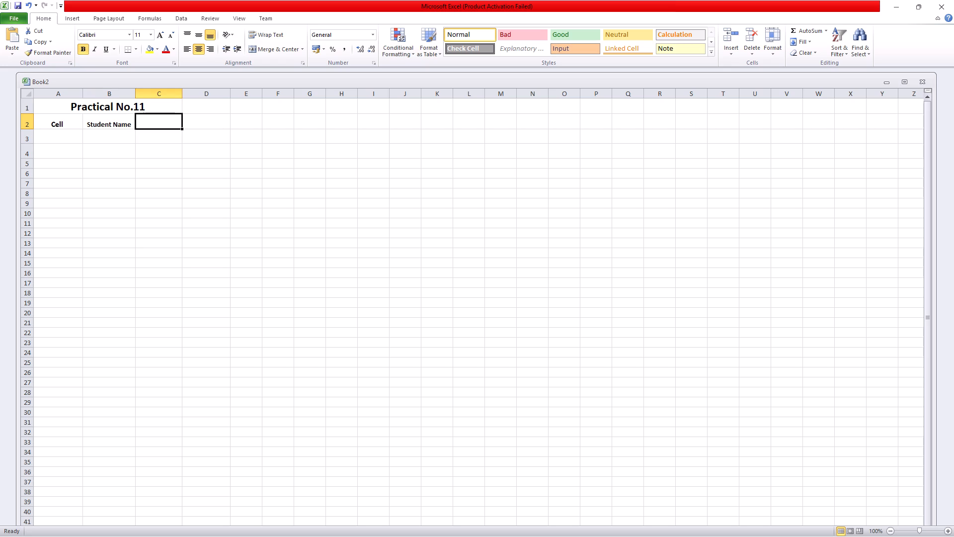
Fill cells A3 to A7 under the "Cell" heading with the labels A1, A2, A3, A4 and A5.
left_click(67, 138)
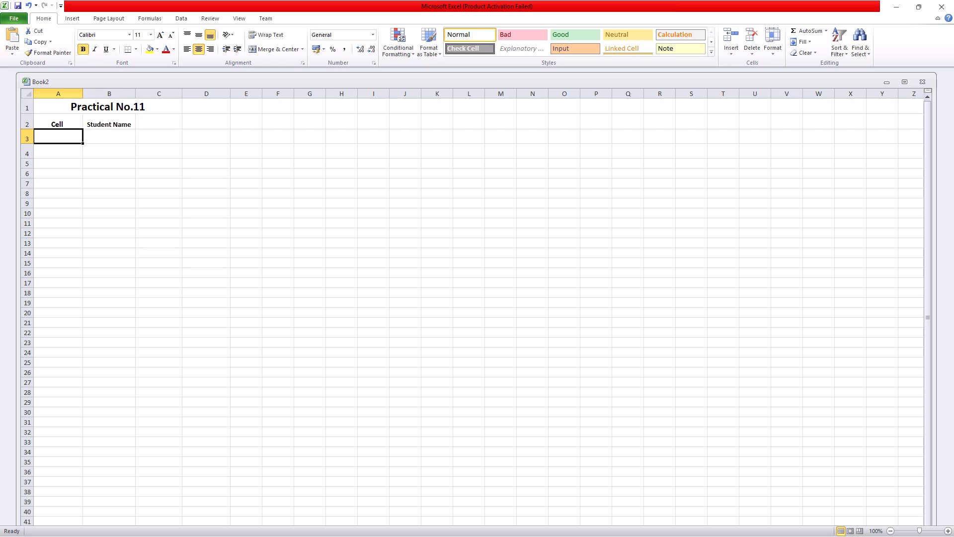
double_click(68, 140)
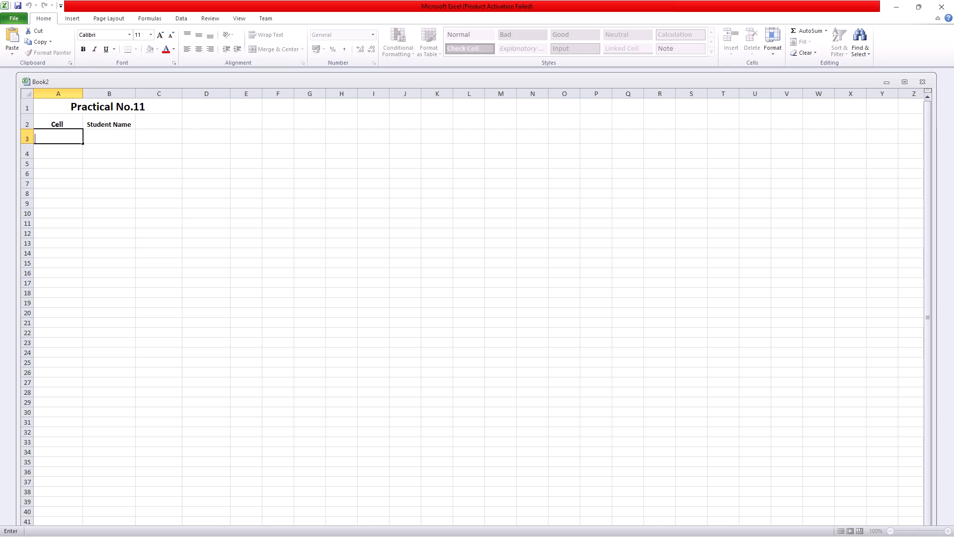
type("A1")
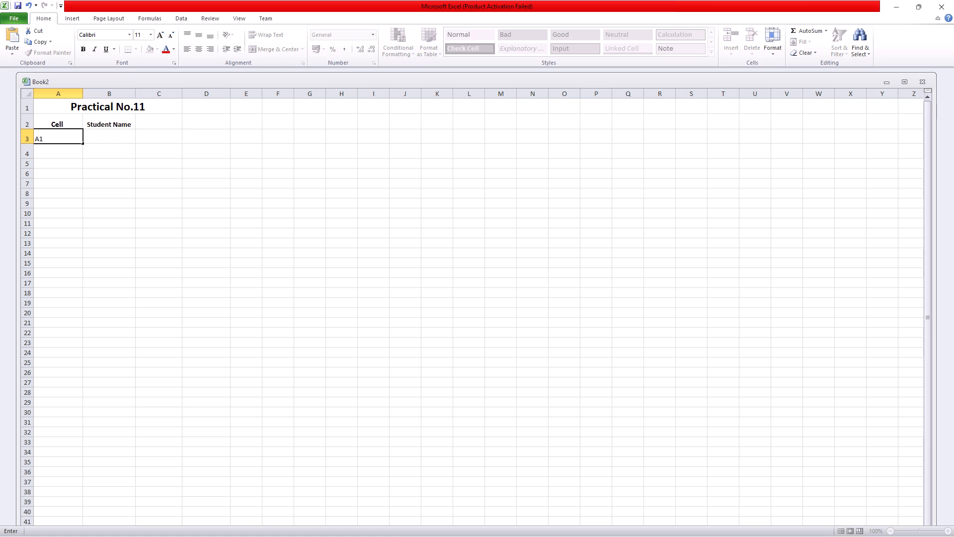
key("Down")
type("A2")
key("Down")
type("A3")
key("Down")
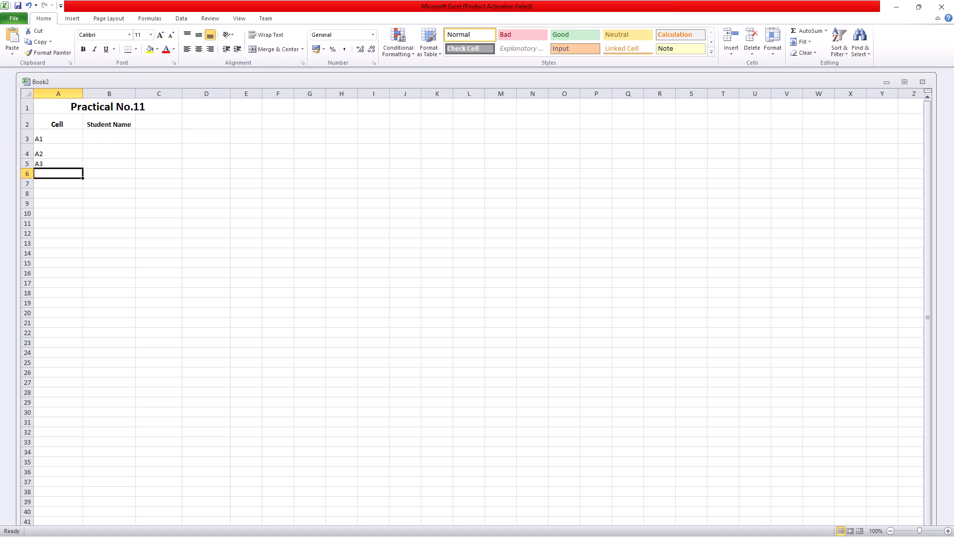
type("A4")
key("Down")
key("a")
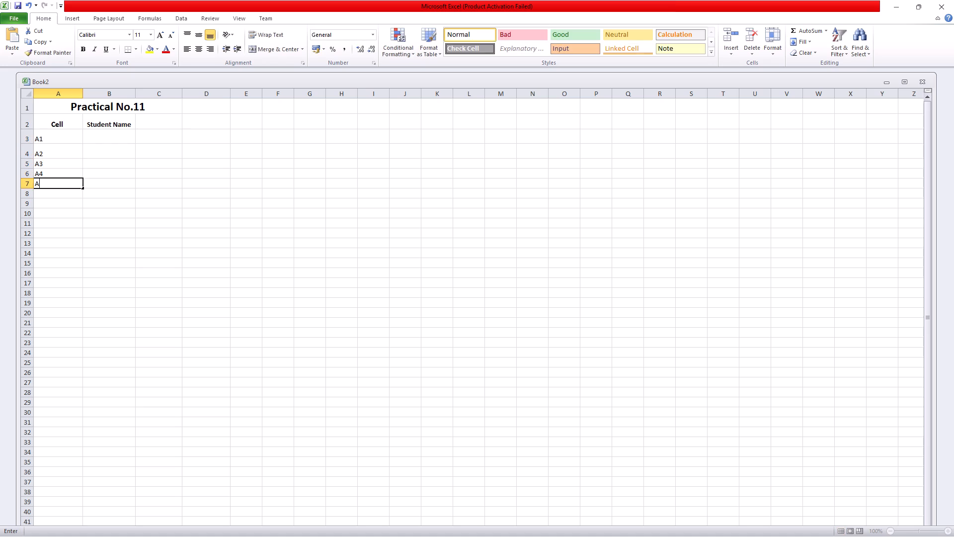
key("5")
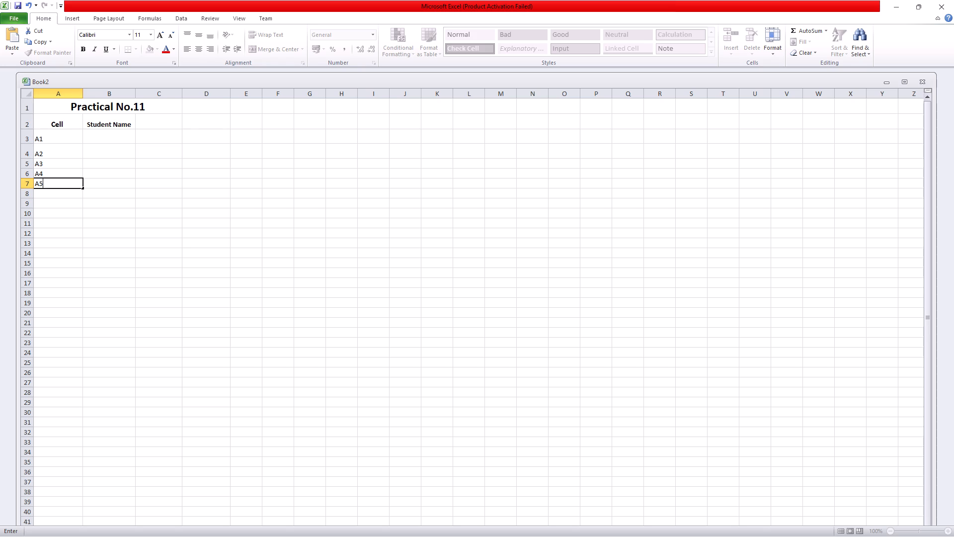
Increase the heights of rows 5, 6 and 7 to roughly match the label rows above them.
left_click(35, 166)
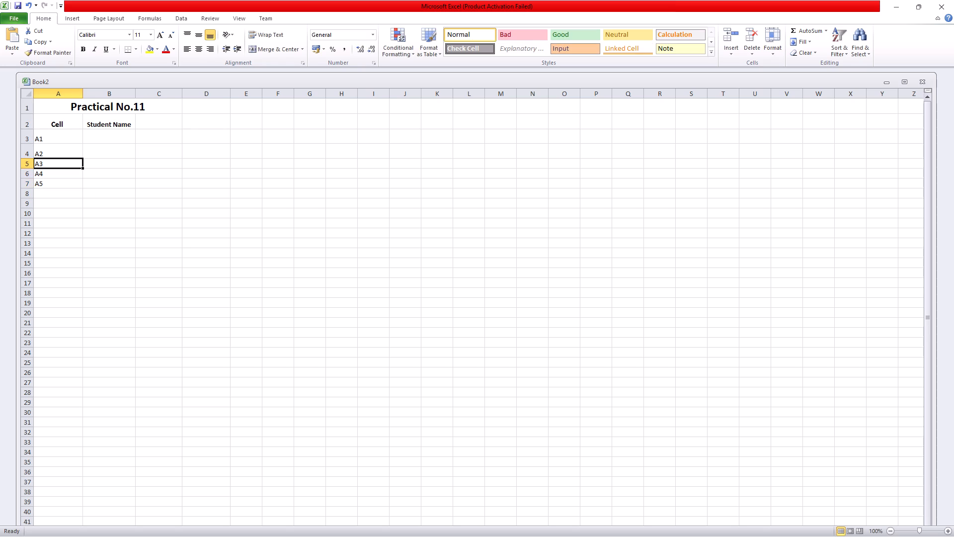
left_click(30, 171)
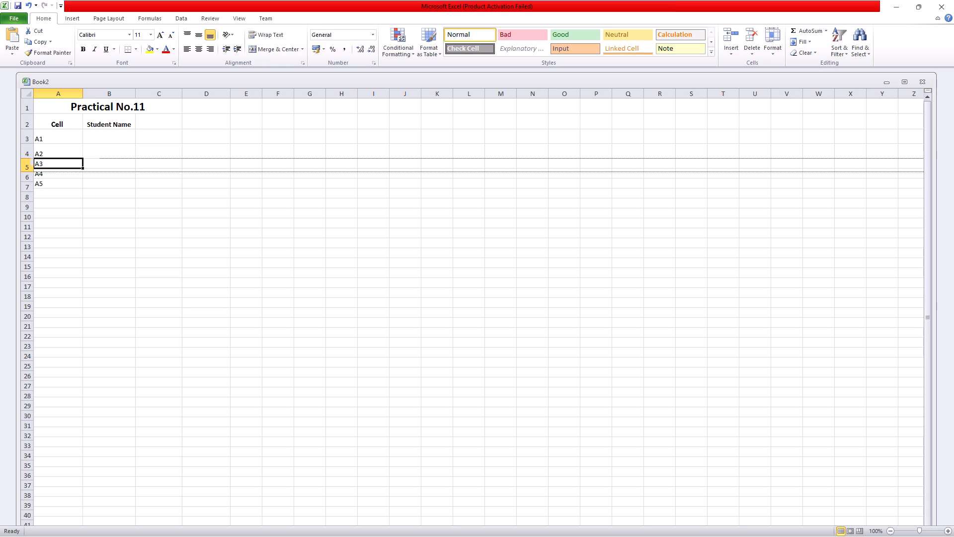
left_click(27, 182)
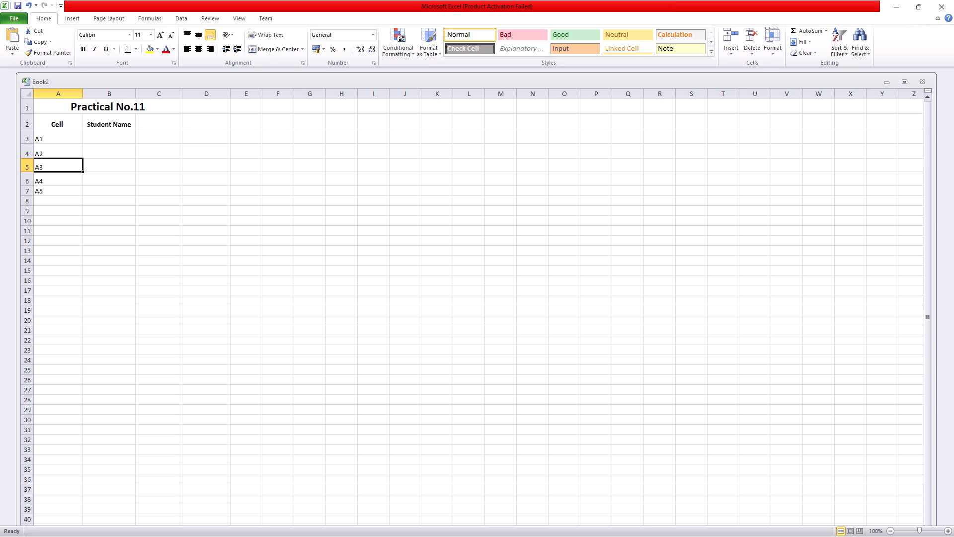
left_click_drag(33, 185, 35, 189)
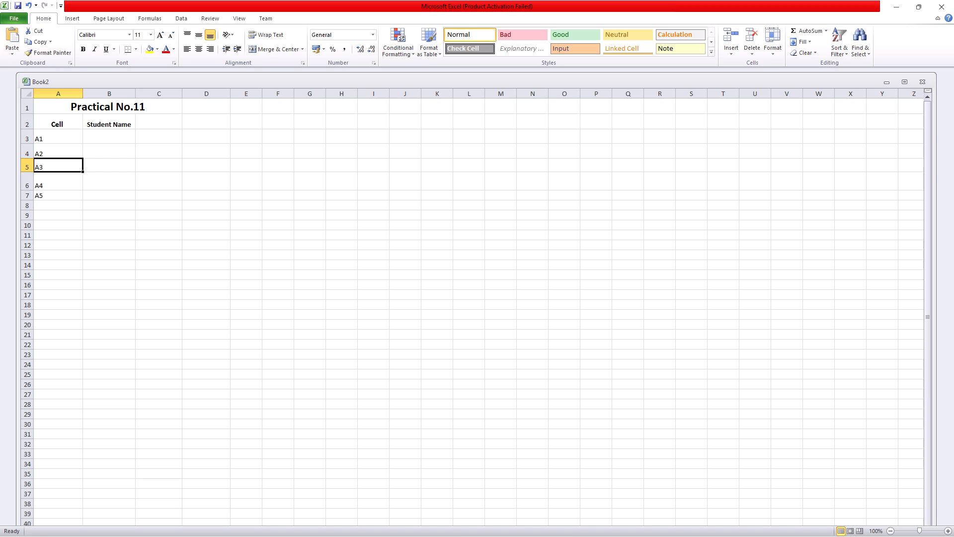
left_click(34, 202)
left_click_drag(32, 201, 34, 206)
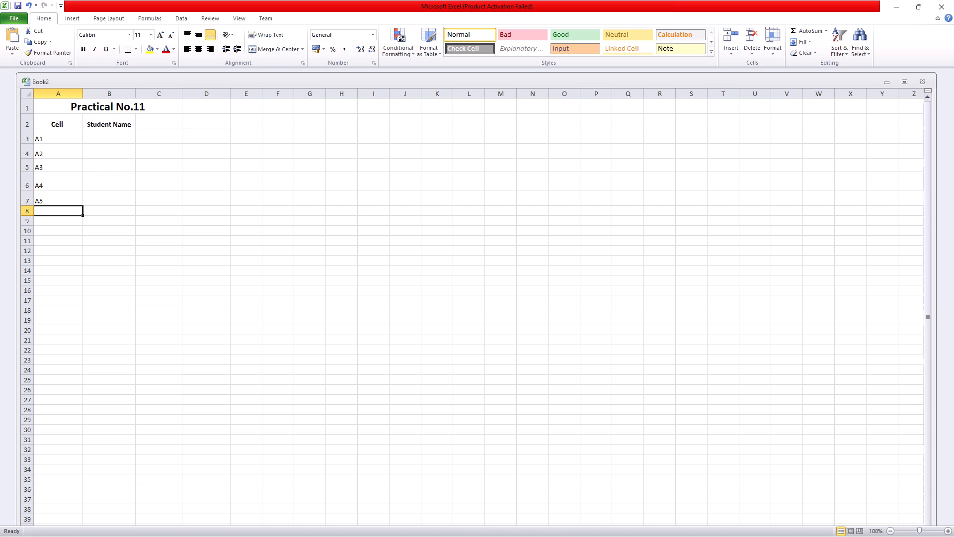
left_click(34, 205)
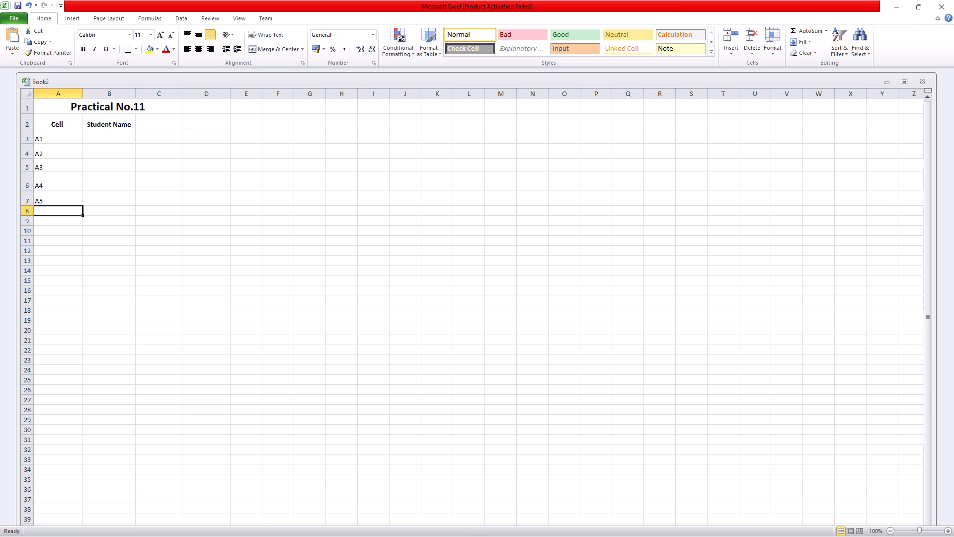
left_click(29, 204)
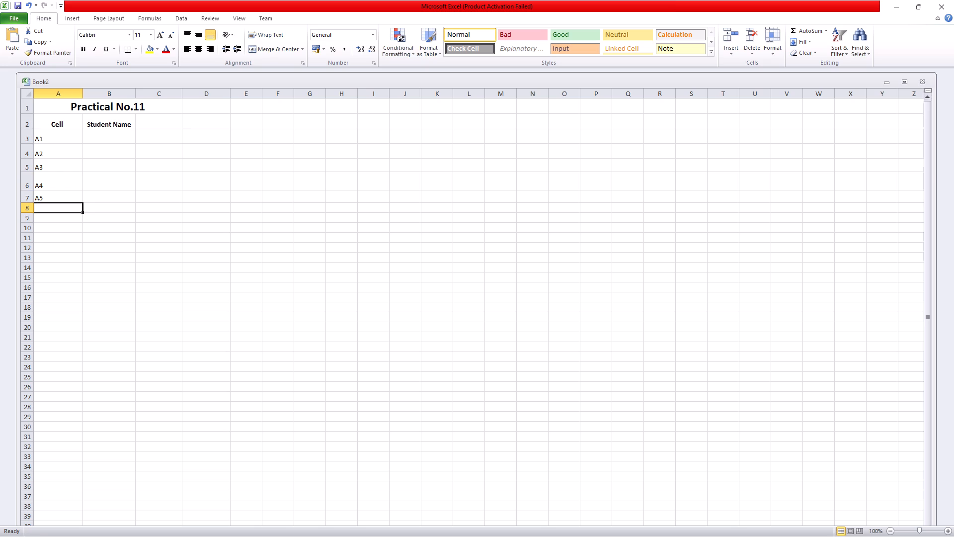
left_click(27, 189)
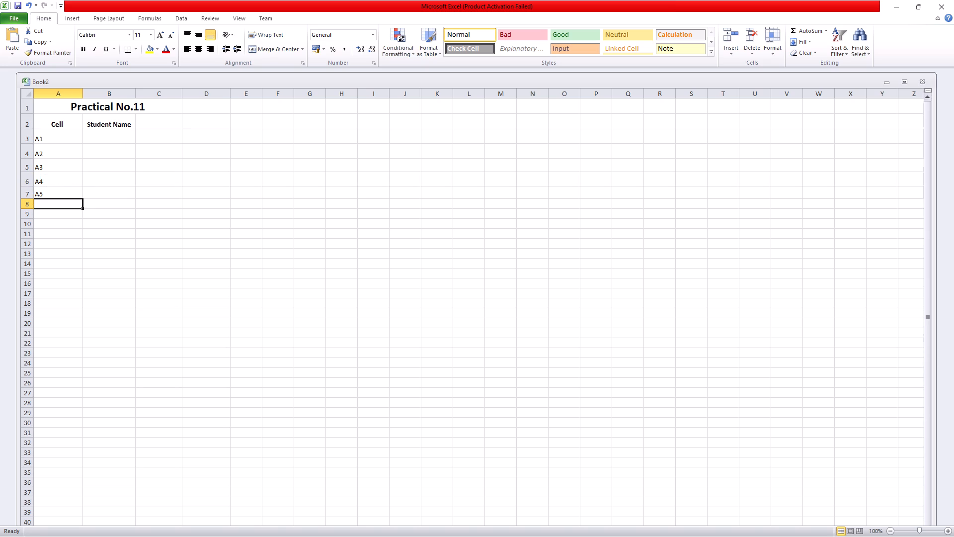
Enter the first student's full name in B3, with a leading space and both name parts capitalised.
left_click(67, 135)
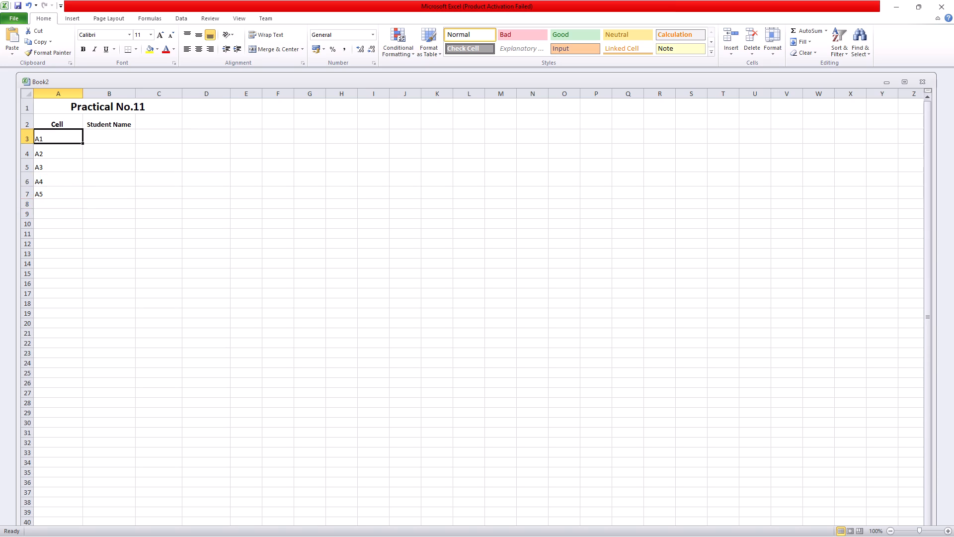
left_click(121, 137)
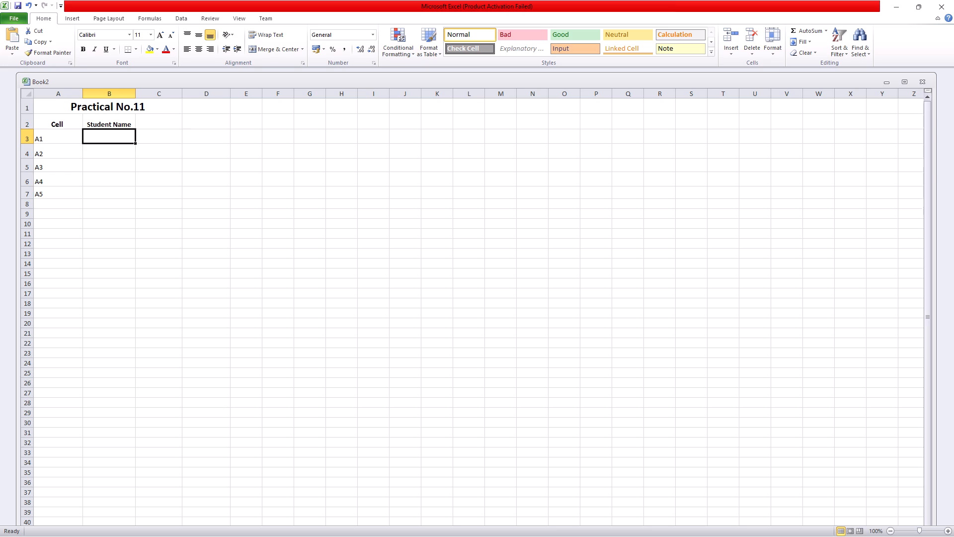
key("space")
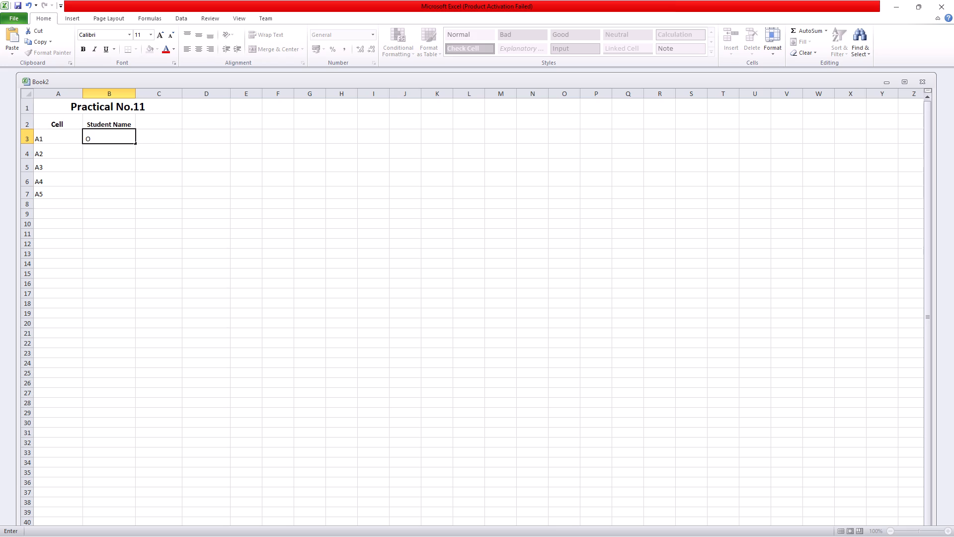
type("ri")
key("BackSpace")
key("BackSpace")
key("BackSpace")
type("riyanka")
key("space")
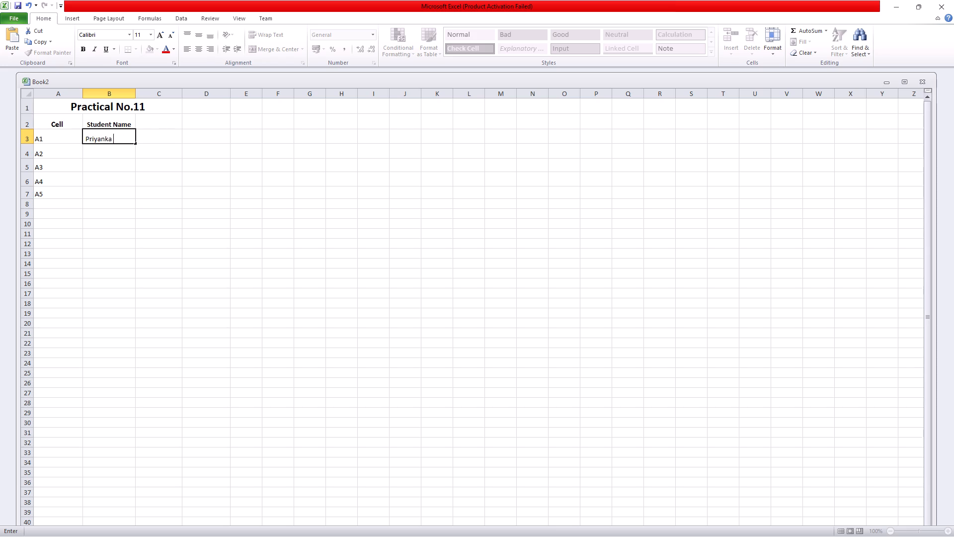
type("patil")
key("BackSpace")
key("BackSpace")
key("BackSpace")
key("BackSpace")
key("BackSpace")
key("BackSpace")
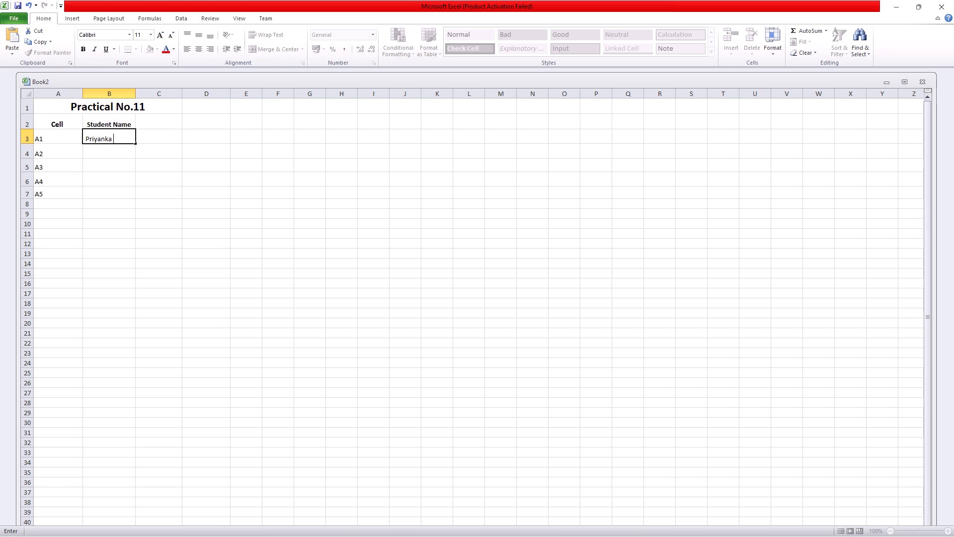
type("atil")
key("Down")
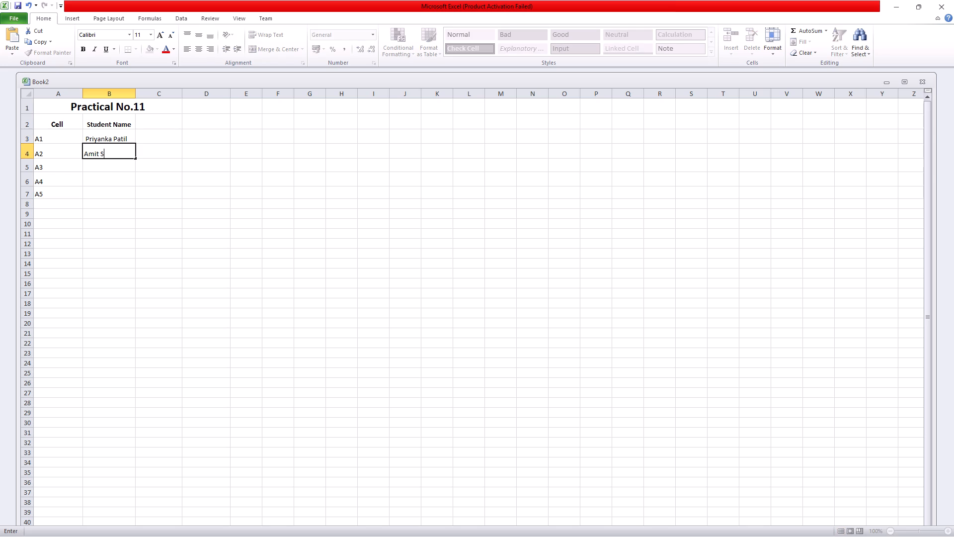
Enter the second student's full name in B4 with only the initial letters capitalised.
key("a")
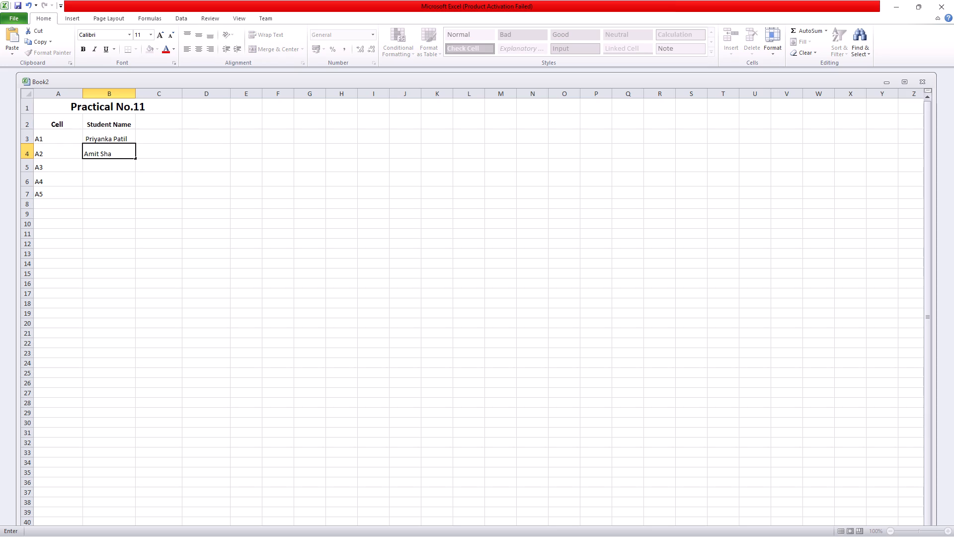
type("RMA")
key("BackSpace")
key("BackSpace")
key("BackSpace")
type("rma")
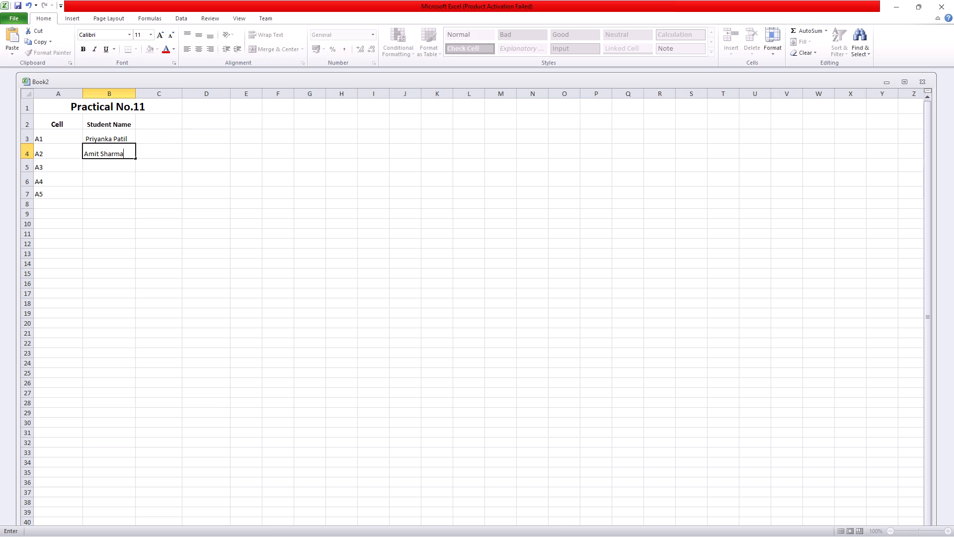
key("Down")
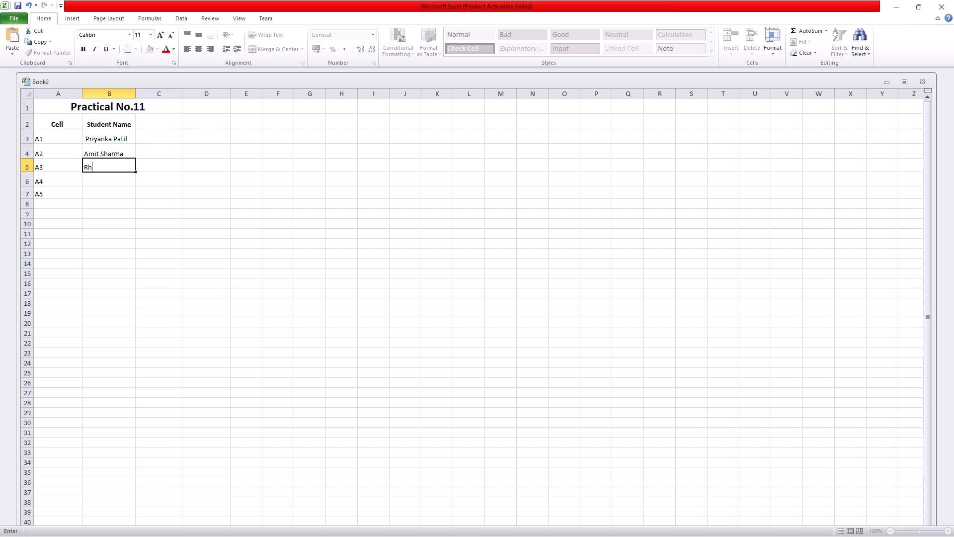
Enter the third student's full name in B5, beside the label A3.
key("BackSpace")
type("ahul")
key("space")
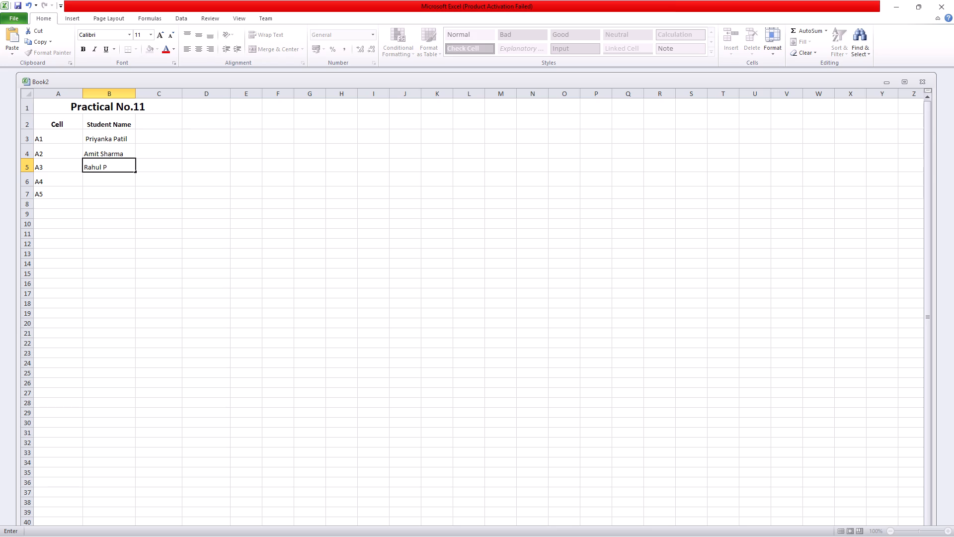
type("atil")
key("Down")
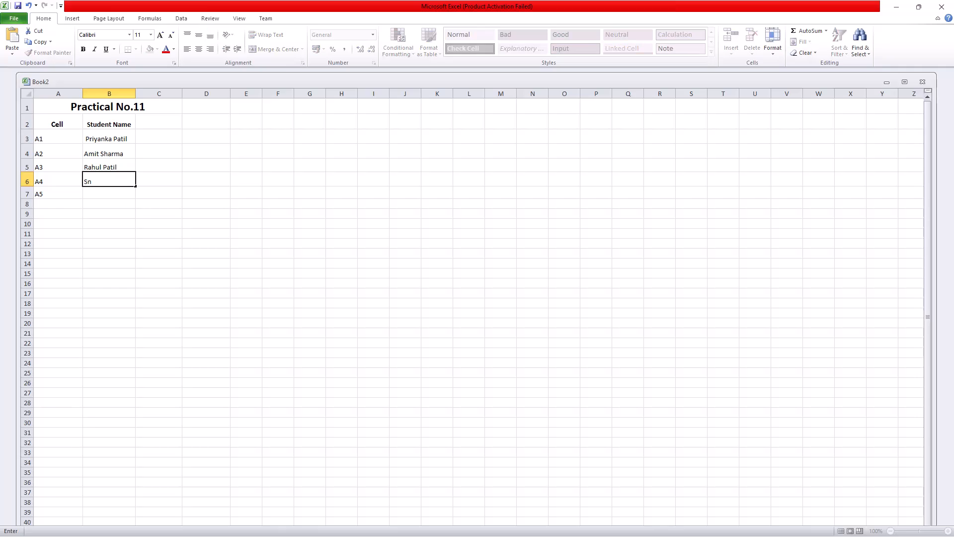
Enter the fourth student's full name in B6, beside the label A4.
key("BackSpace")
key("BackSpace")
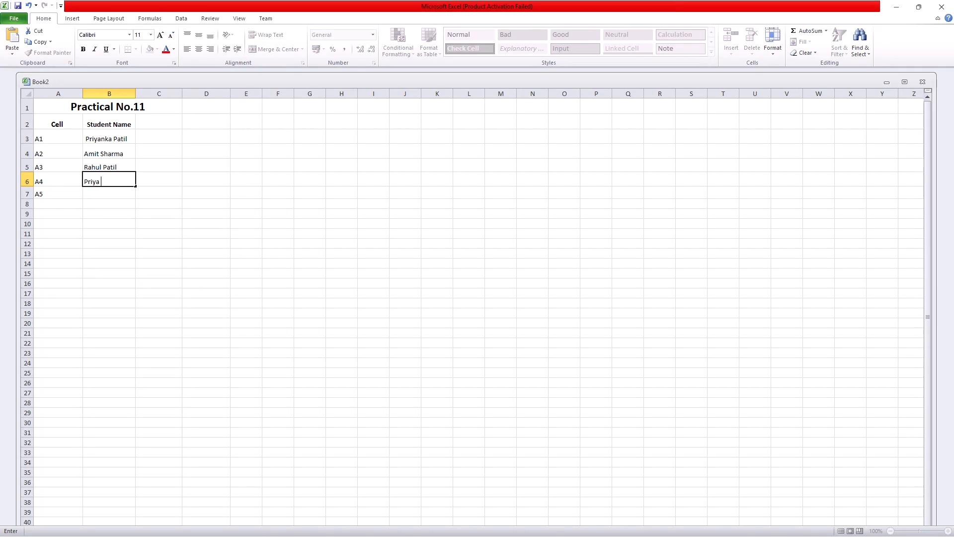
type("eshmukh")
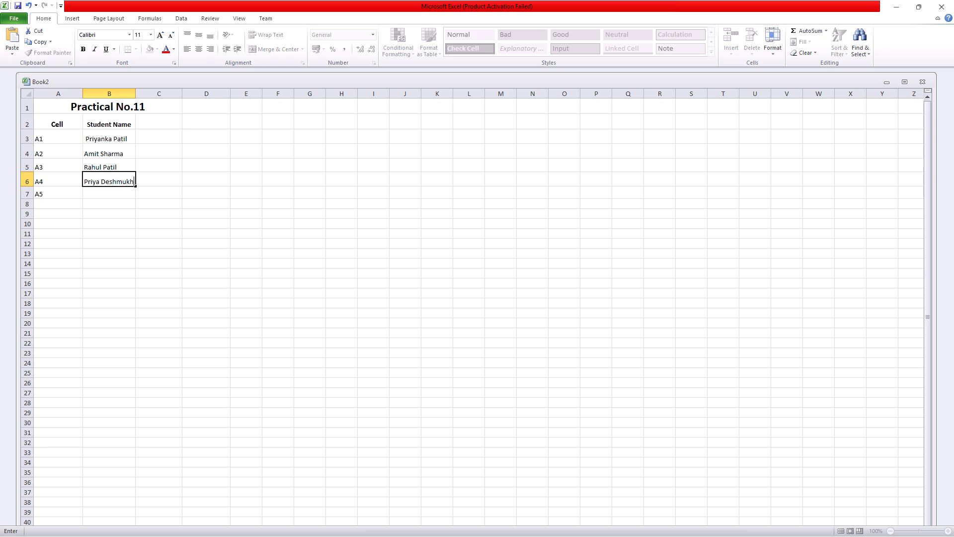
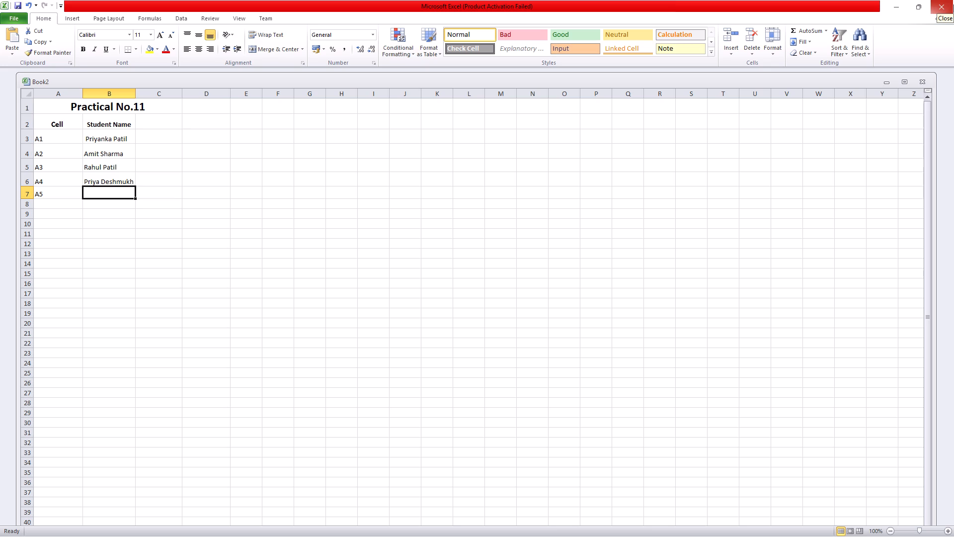
Enter the fifth student's full name in B7, beside the label A5, with each name part capitalised.
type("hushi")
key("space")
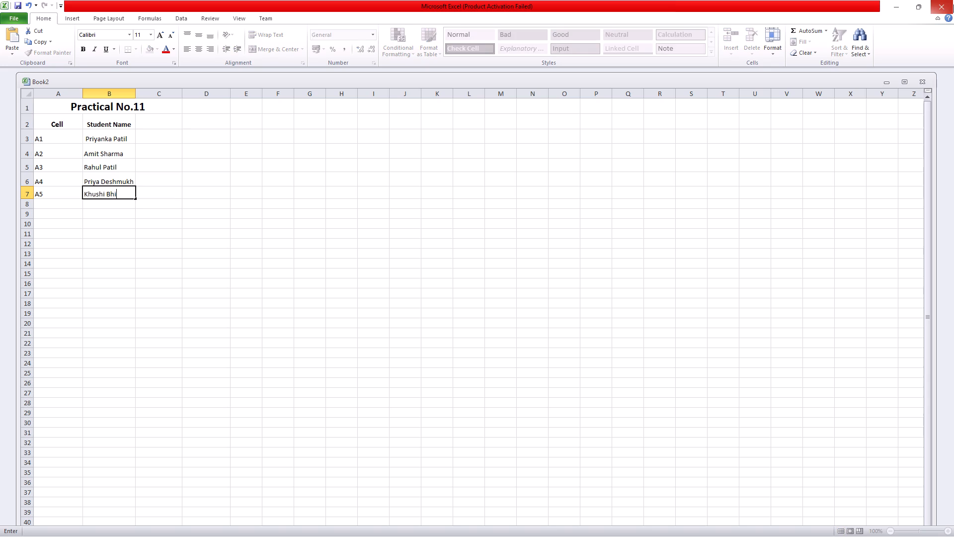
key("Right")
Go to cell C2, the empty header cell beside Student Name.
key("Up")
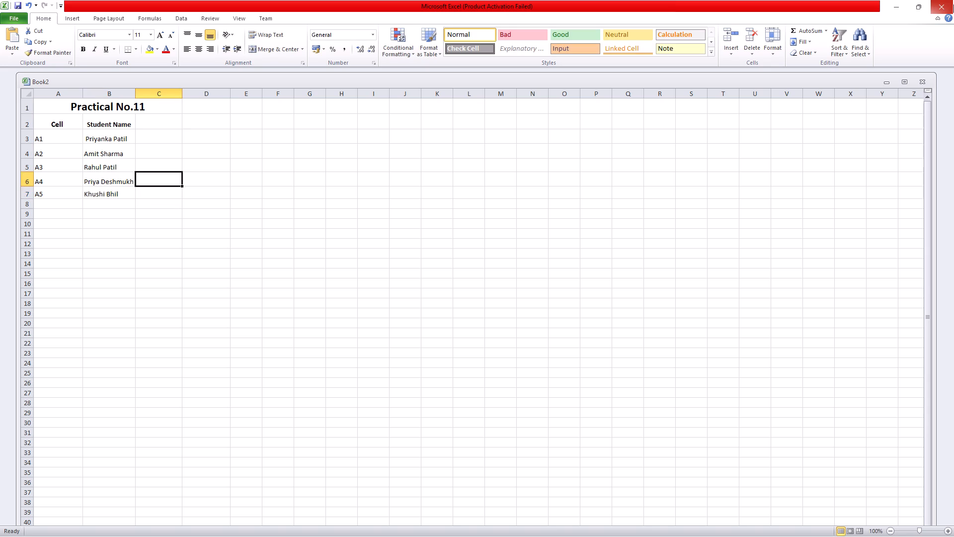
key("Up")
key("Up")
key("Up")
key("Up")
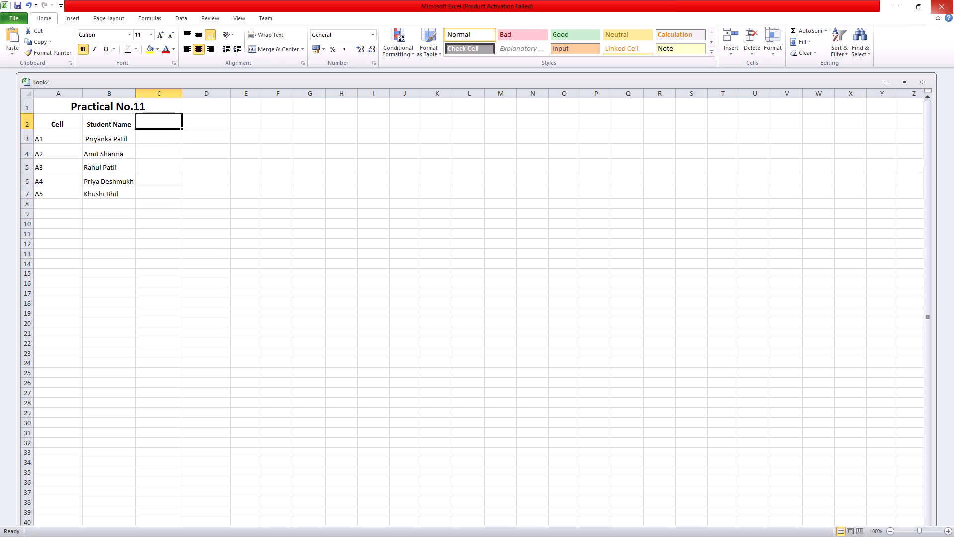
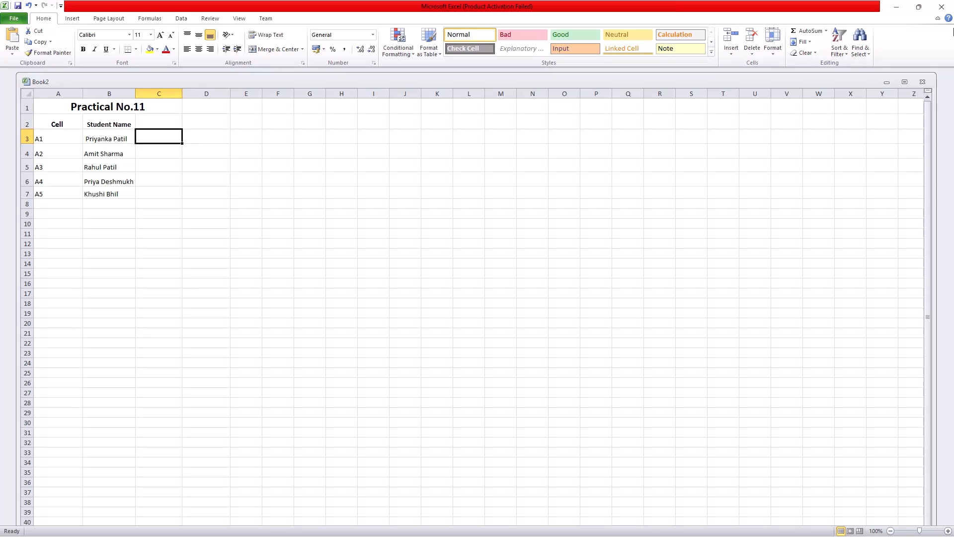
Enter the formula =UPPER(B3) in C3 and widen column C slightly to fit its text.
key("equal")
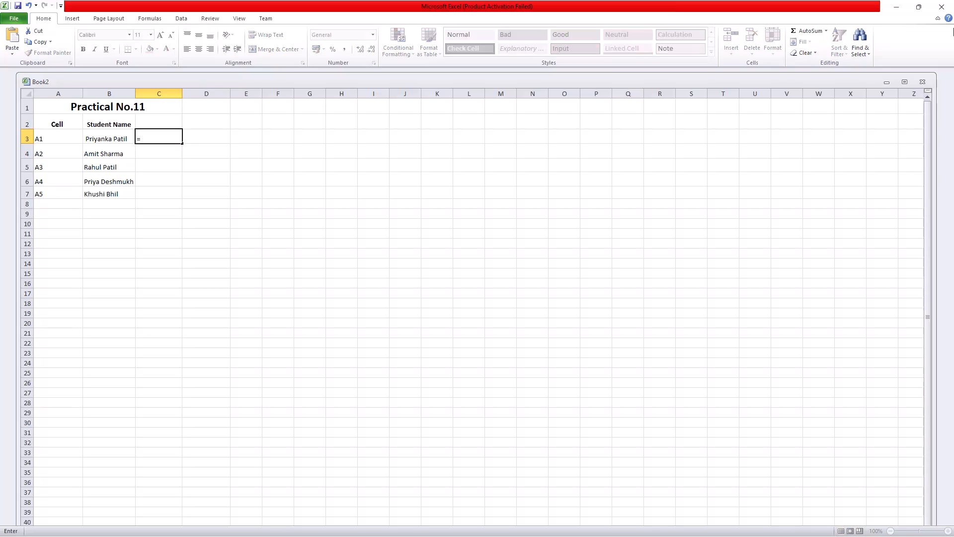
key("space")
type("UPPER")
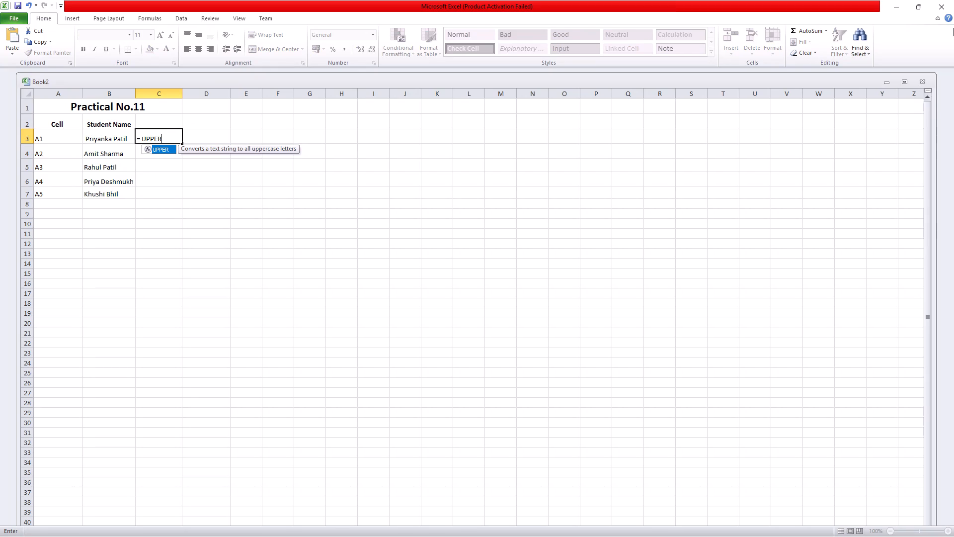
key("shift+parenleft")
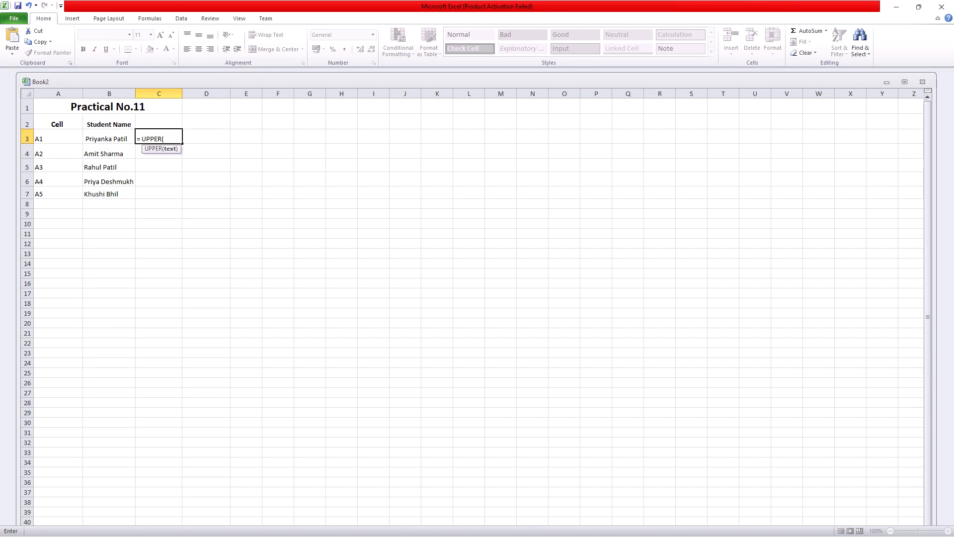
left_click(103, 141)
key("shift+parenright")
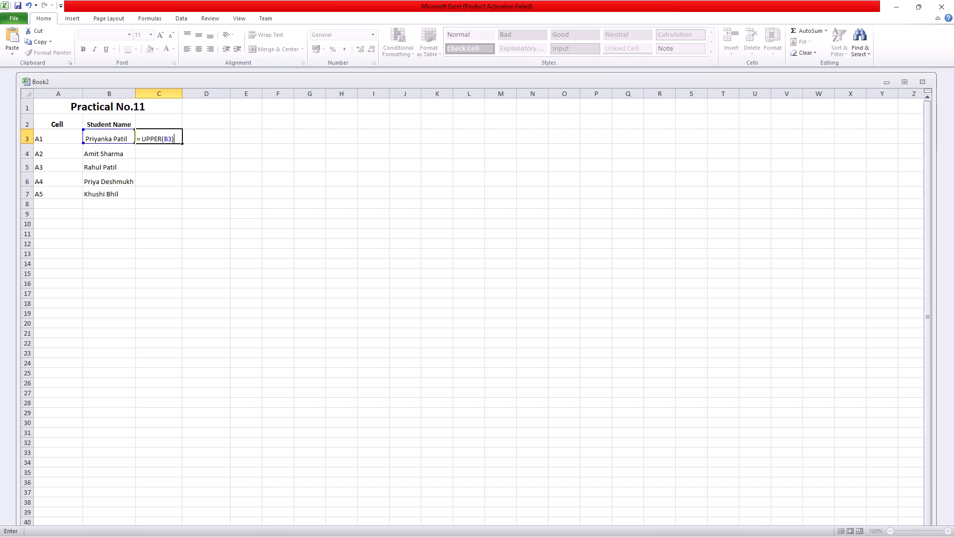
key("Return")
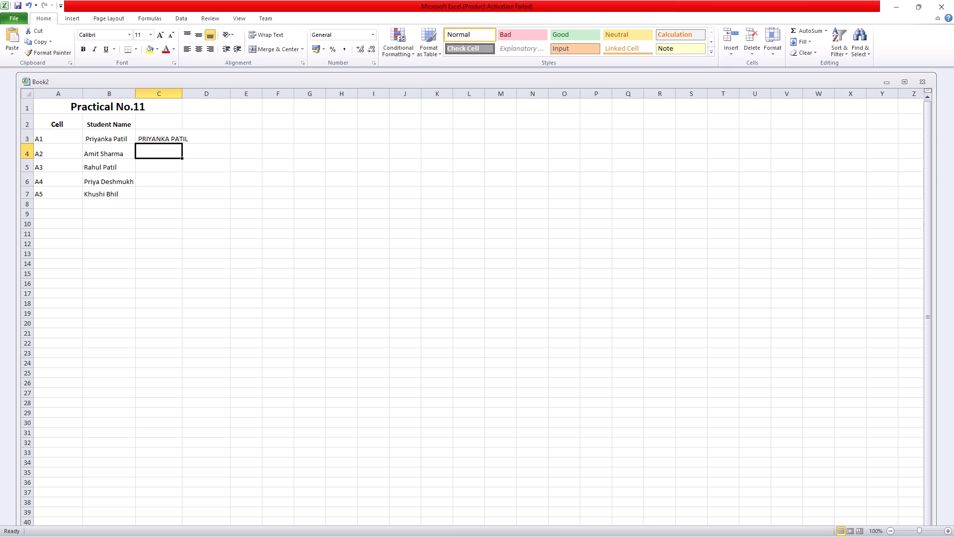
left_click_drag(182, 94, 197, 100)
Enter the header "Upper Case" in C2, with both words capitalised.
left_click(176, 124)
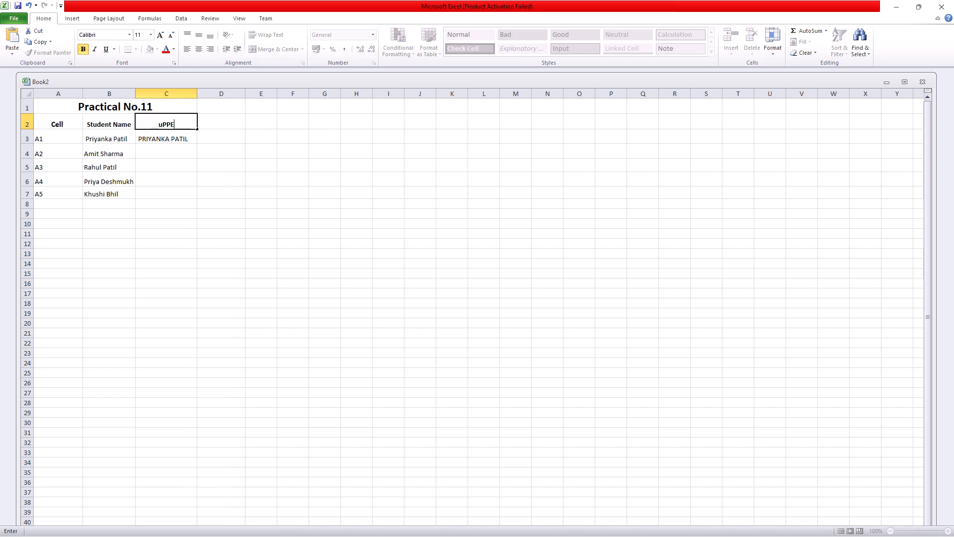
type("case")
key("Left")
key("Left")
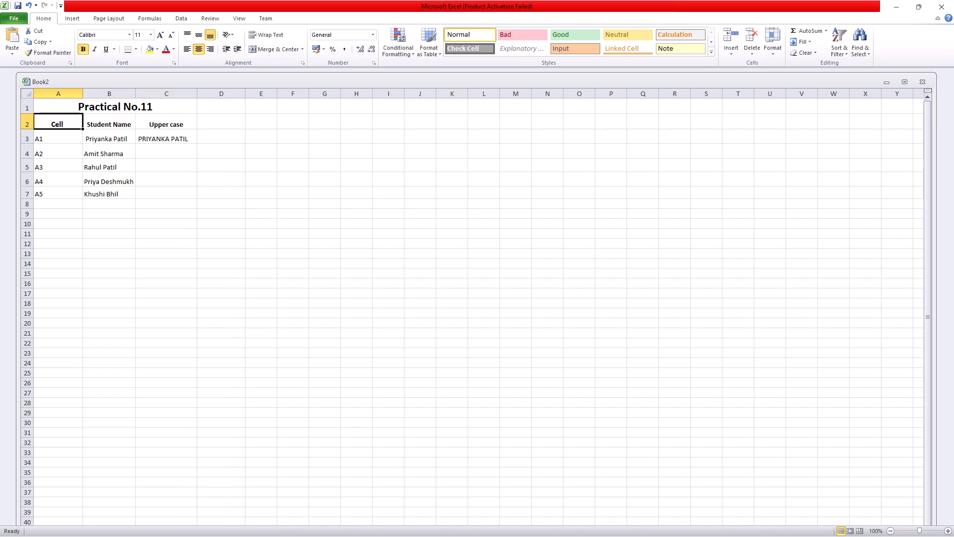
key("Right")
key("Right")
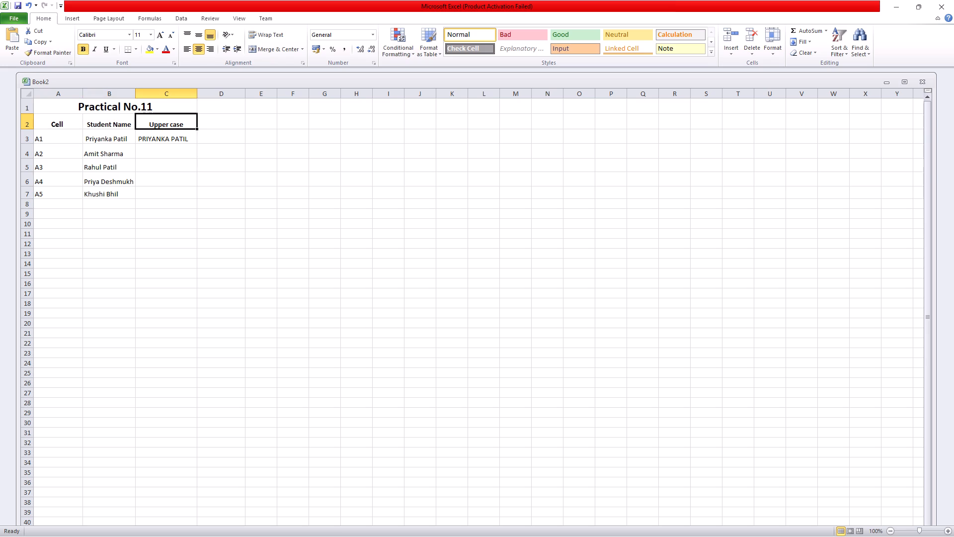
double_click(187, 125)
key("Left")
key("Left")
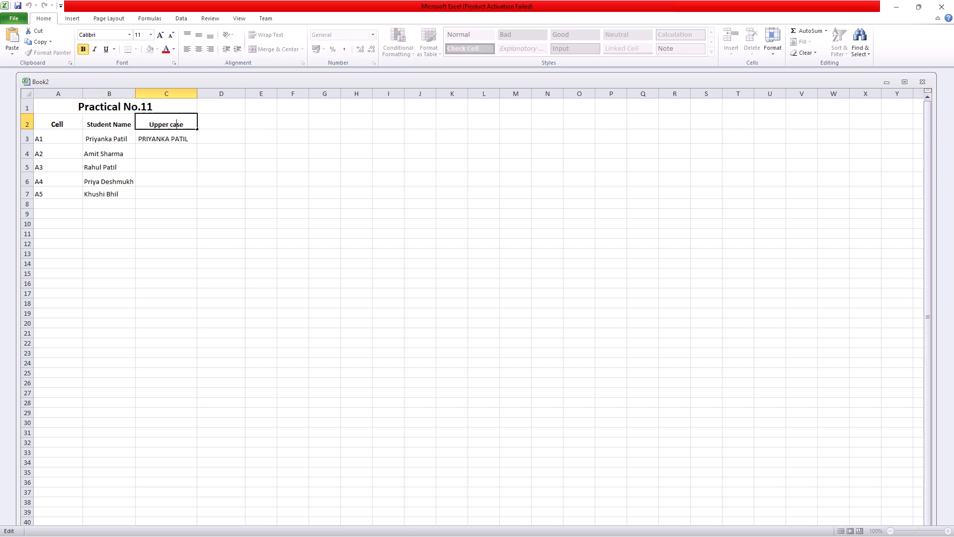
key("Left")
key("BackSpace")
key("c")
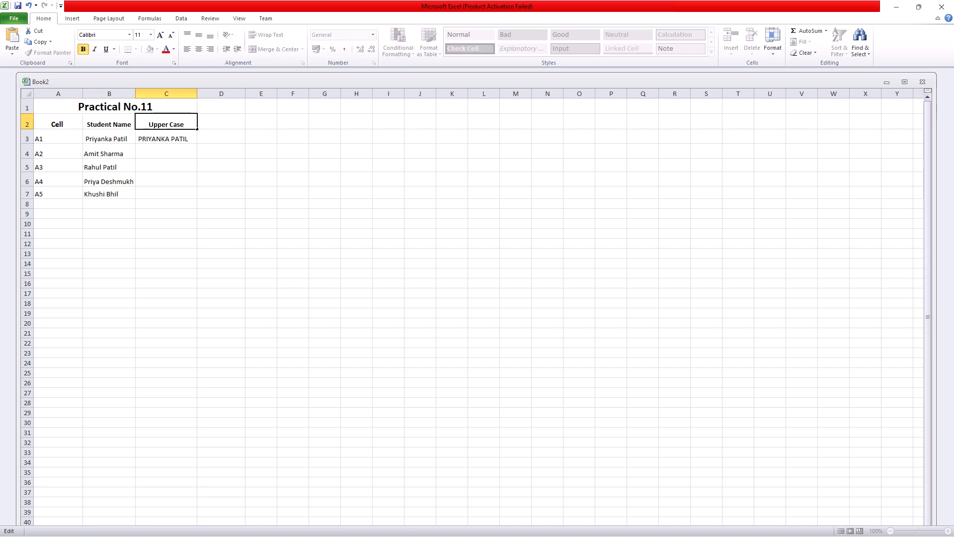
Fill the UPPER formula from C3 down through C7.
left_click(171, 140)
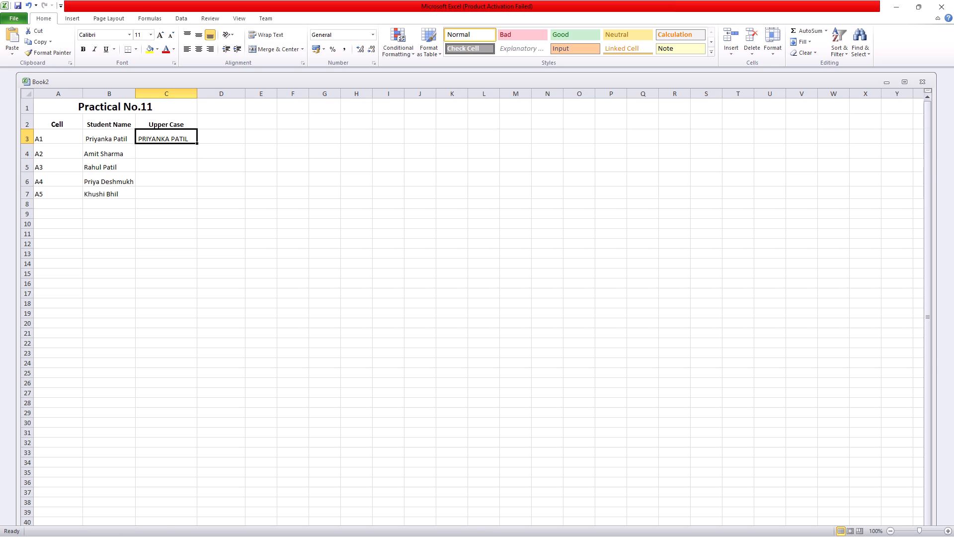
left_click_drag(196, 142, 184, 196)
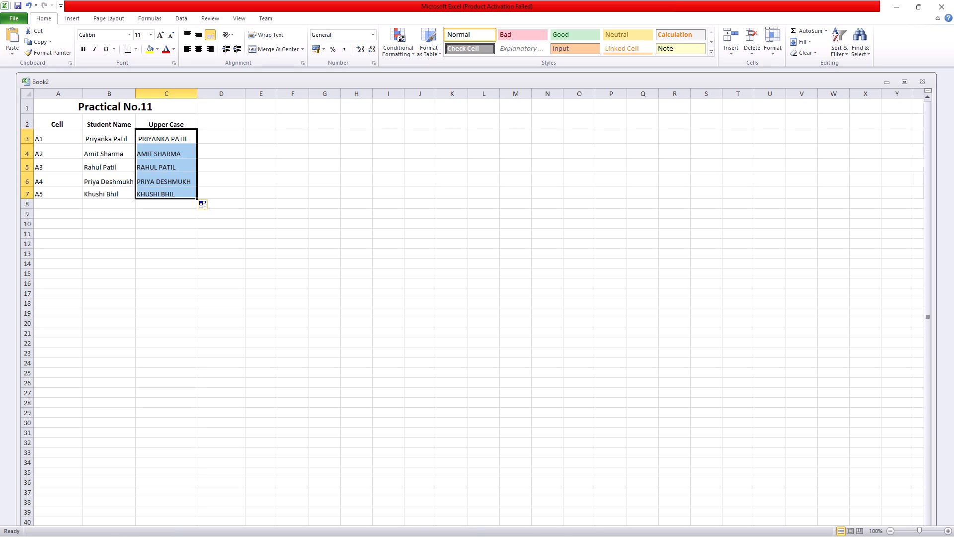
Centre the text horizontally across the title and table range A1:C7.
left_click_drag(43, 107, 176, 191)
left_click(201, 53)
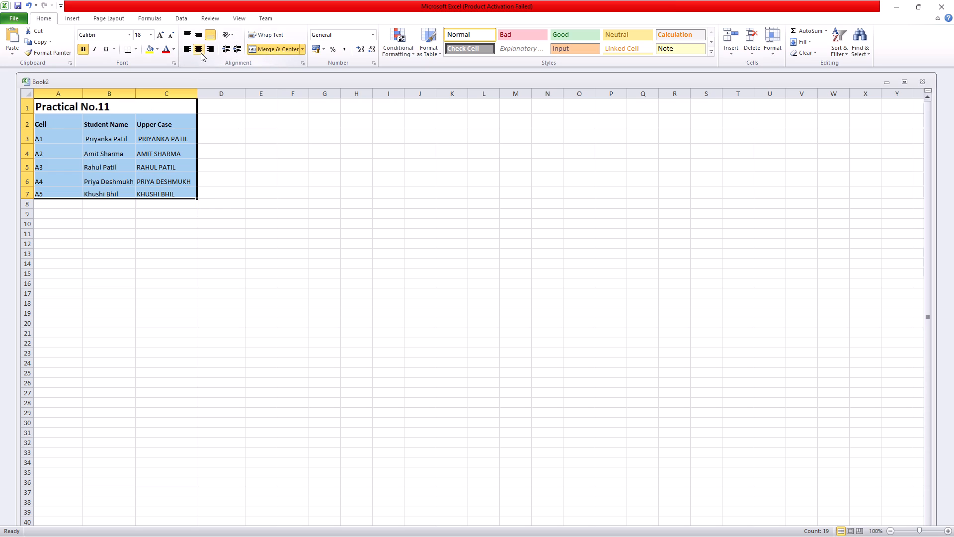
left_click(201, 53)
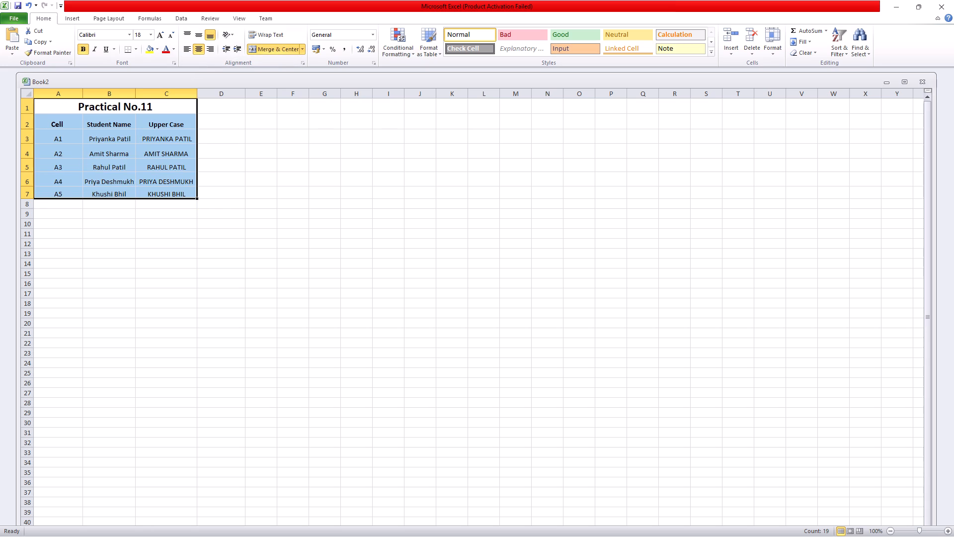
Widen column D slightly and enter the header "Lower Case" in D2.
left_click(225, 105)
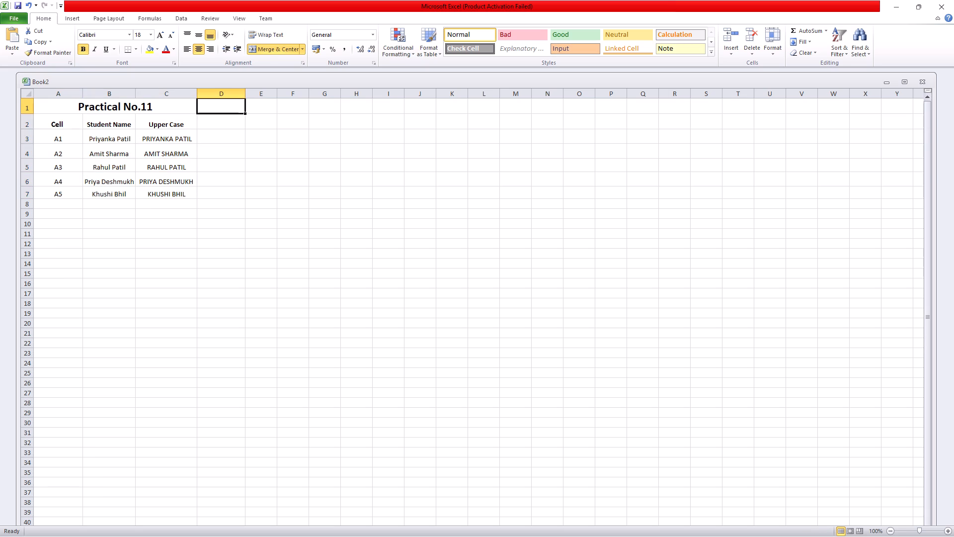
left_click(207, 123)
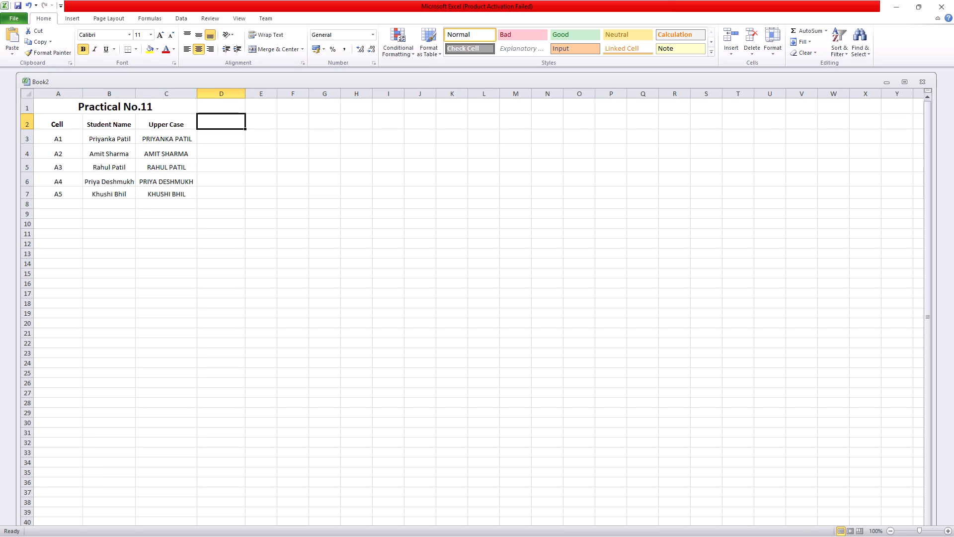
left_click_drag(245, 96, 255, 96)
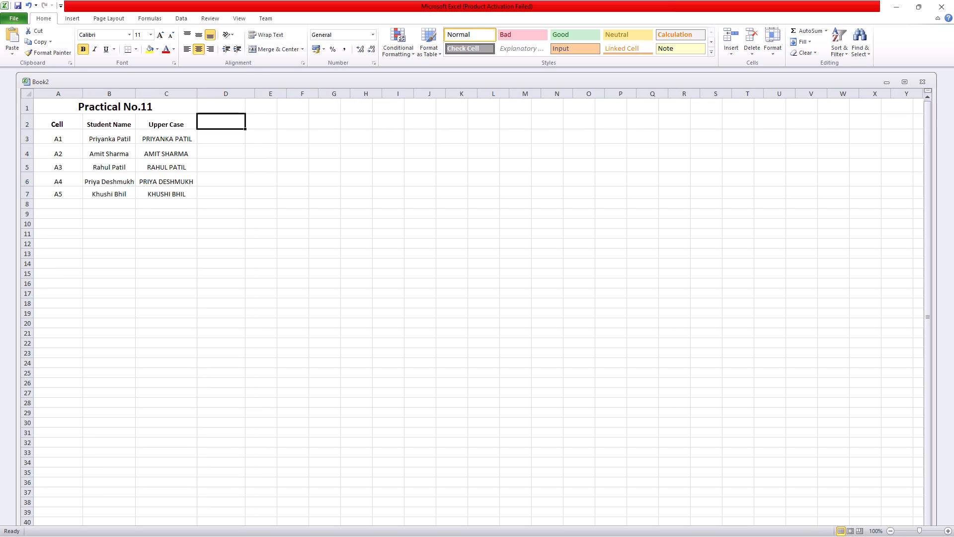
double_click(216, 120)
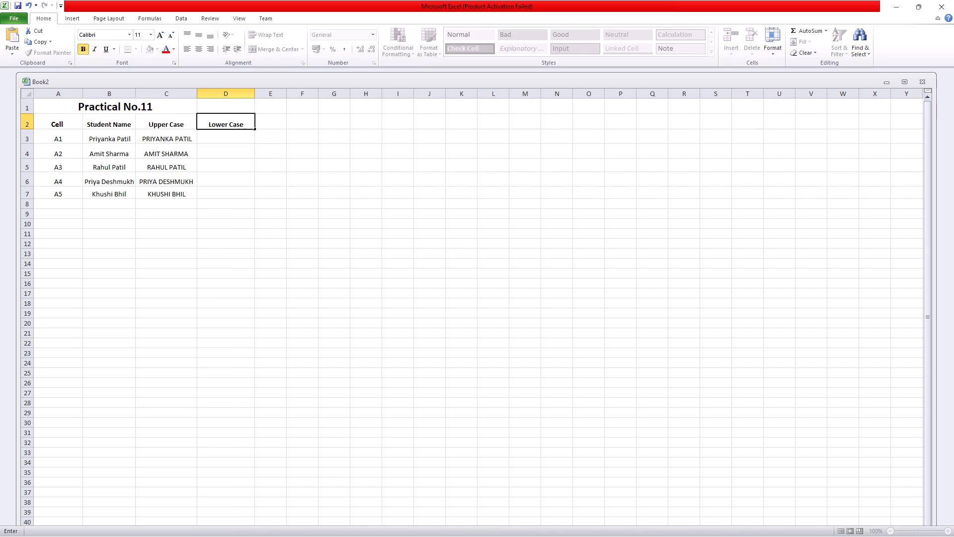
key("Down")
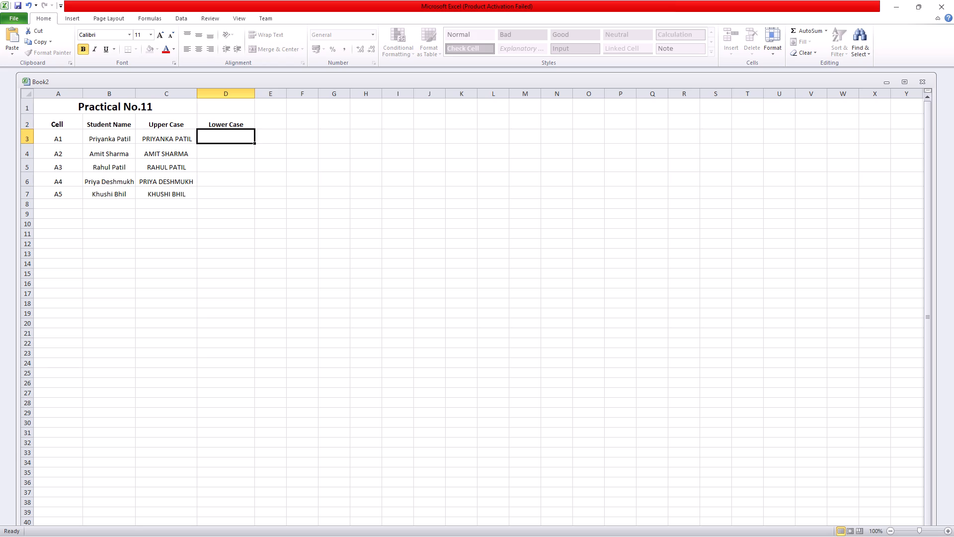
Enter the formula =LOWER(B3) in D3, referring to the first student's name.
key("equal")
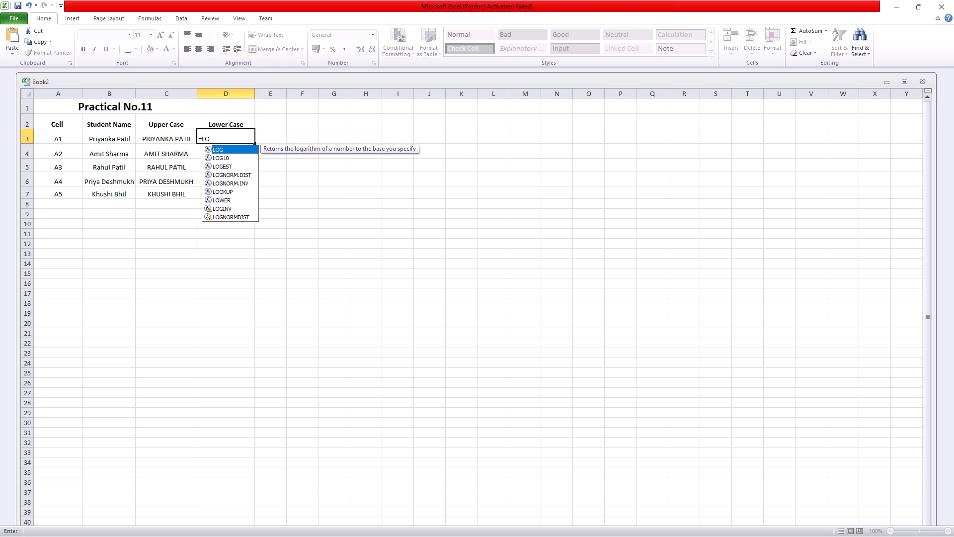
key("BackSpace")
type("ower")
key("space")
key("BackSpace")
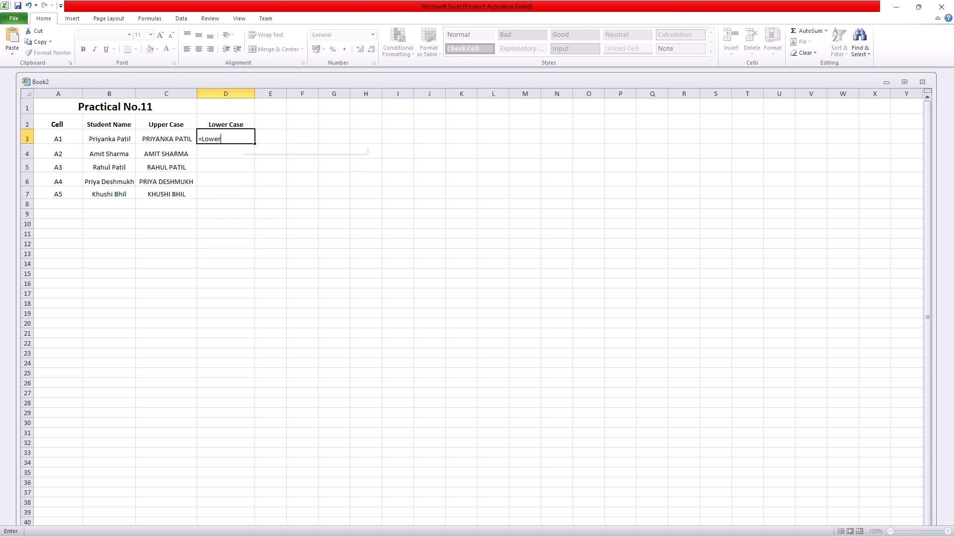
key("shift+parenleft")
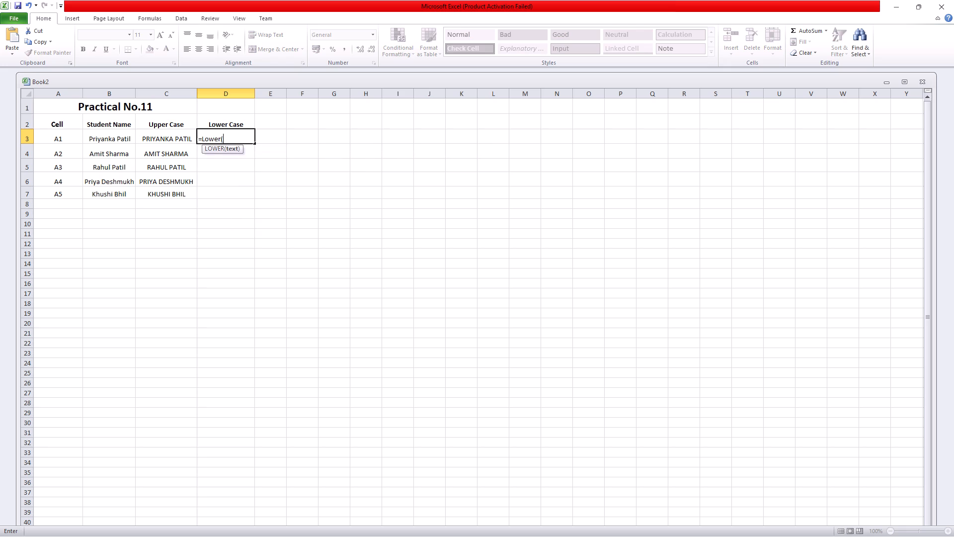
left_click(122, 140)
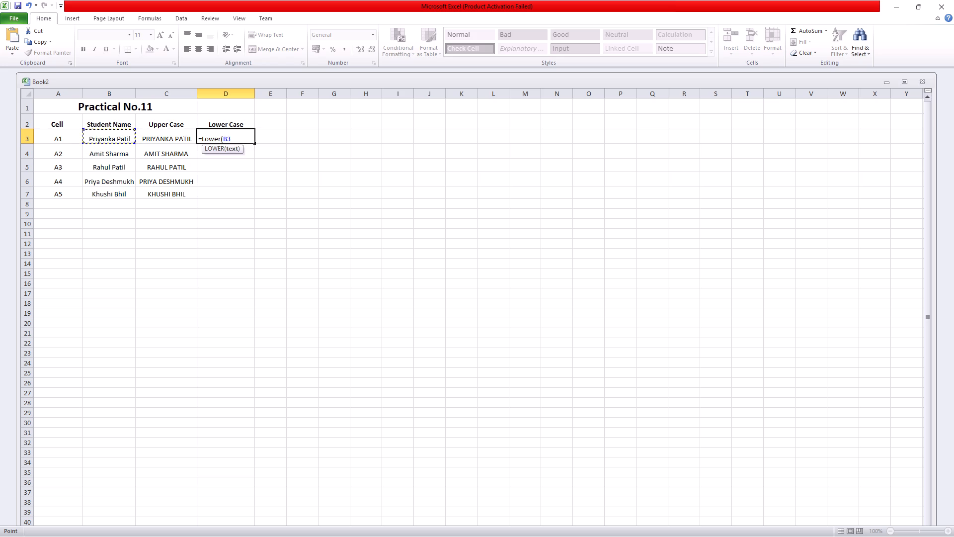
key("shift+parenright")
key("Return")
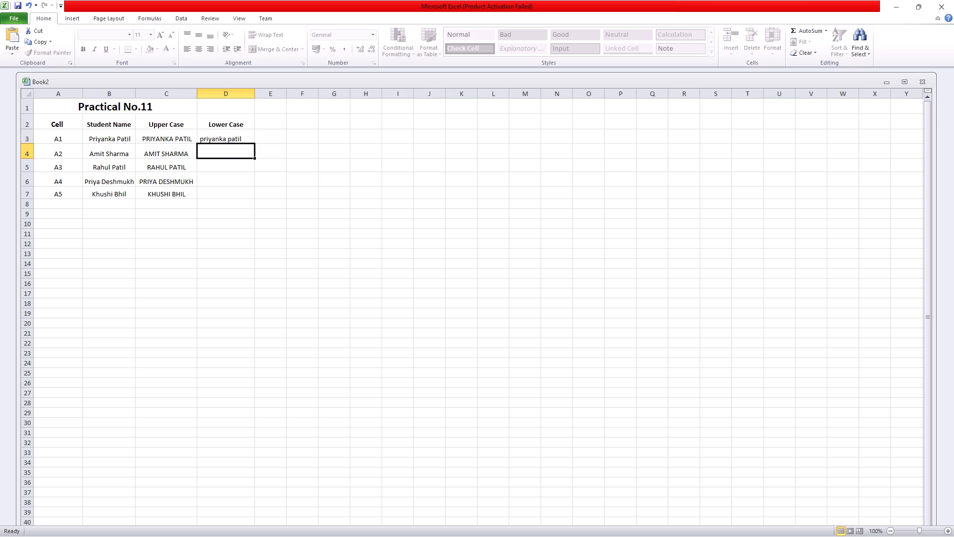
Fill the LOWER formula from D3 down through D7.
left_click(232, 137)
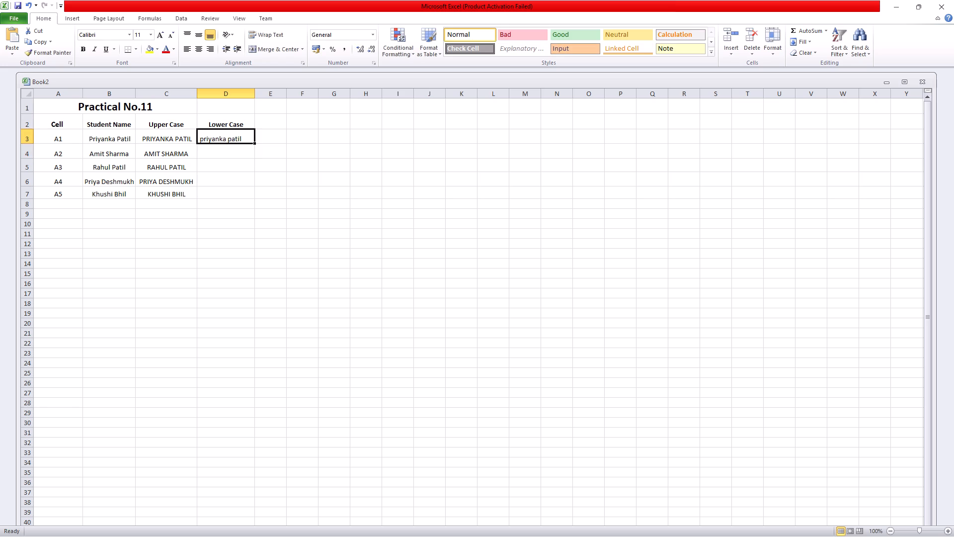
left_click_drag(256, 144, 257, 152)
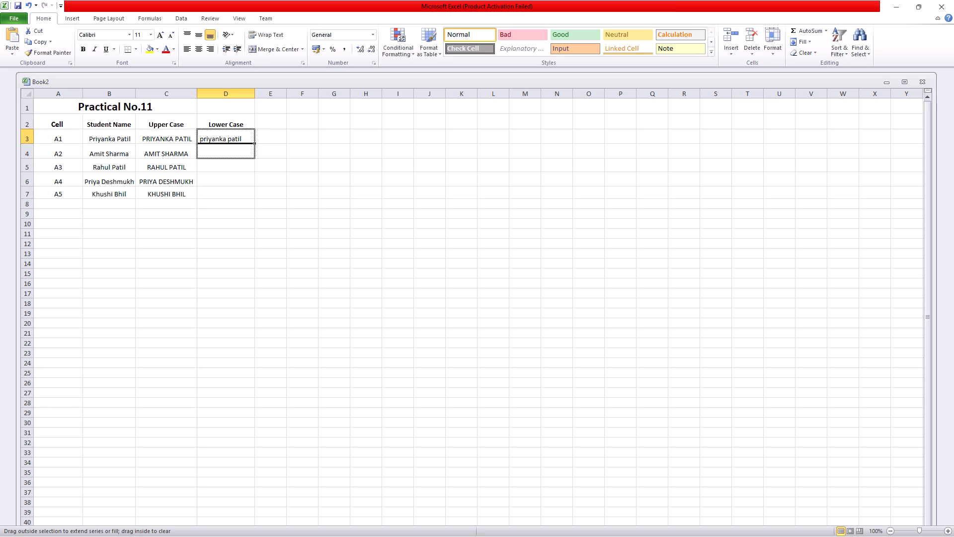
left_click_drag(257, 152, 245, 196)
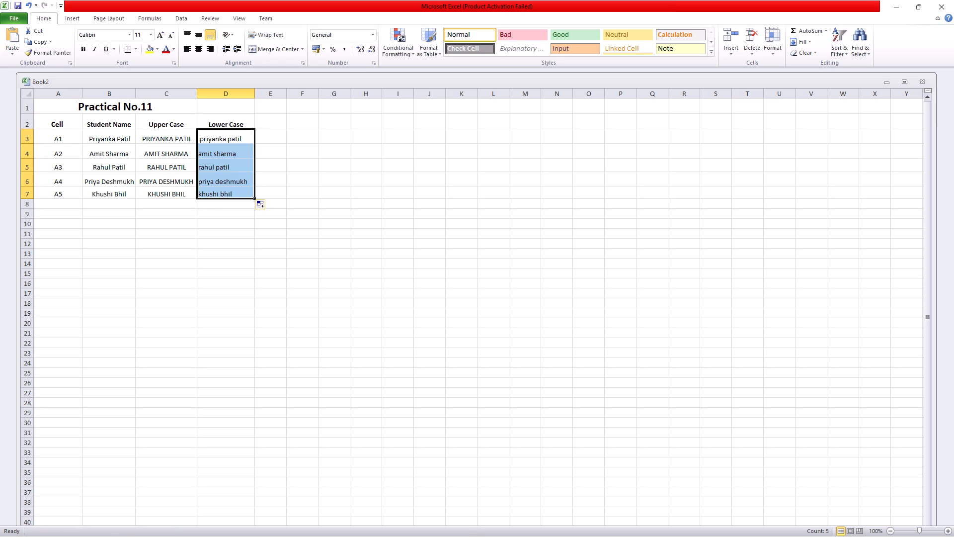
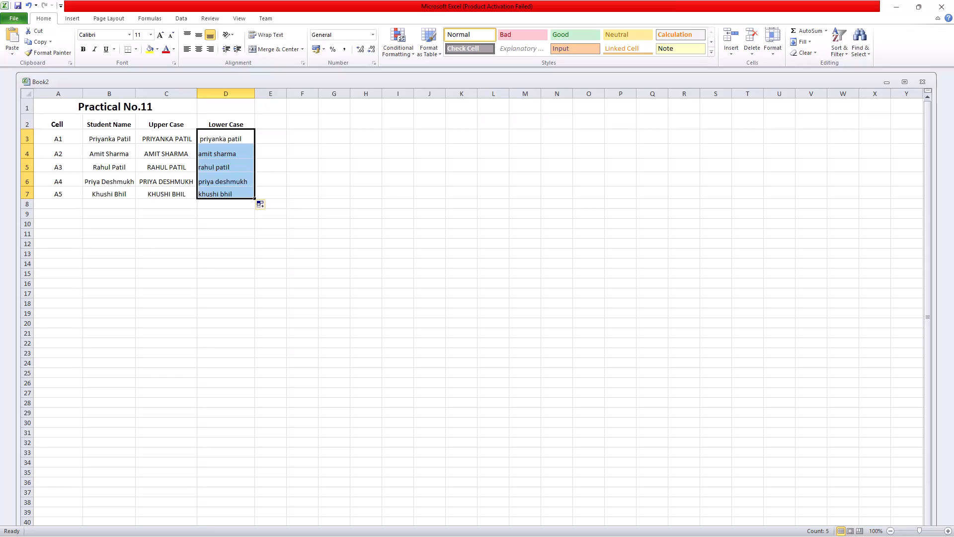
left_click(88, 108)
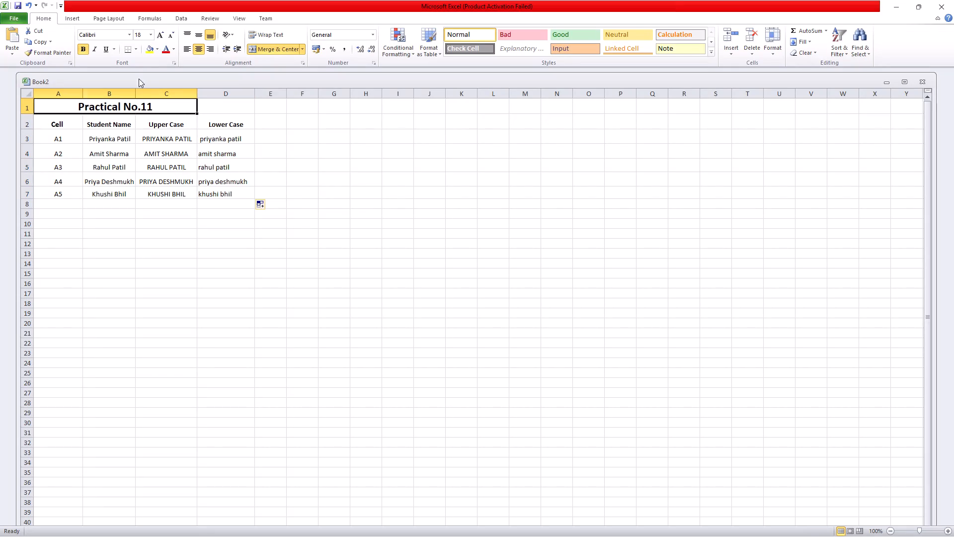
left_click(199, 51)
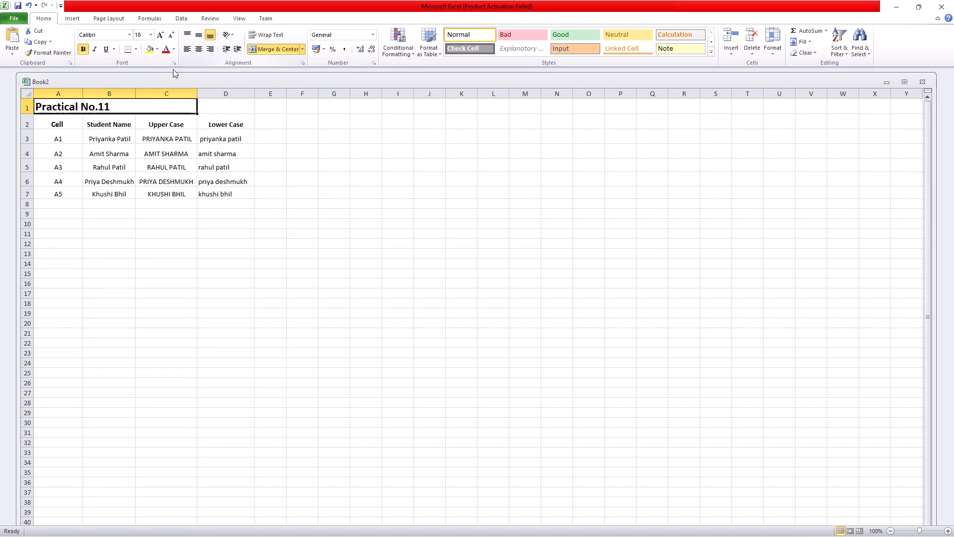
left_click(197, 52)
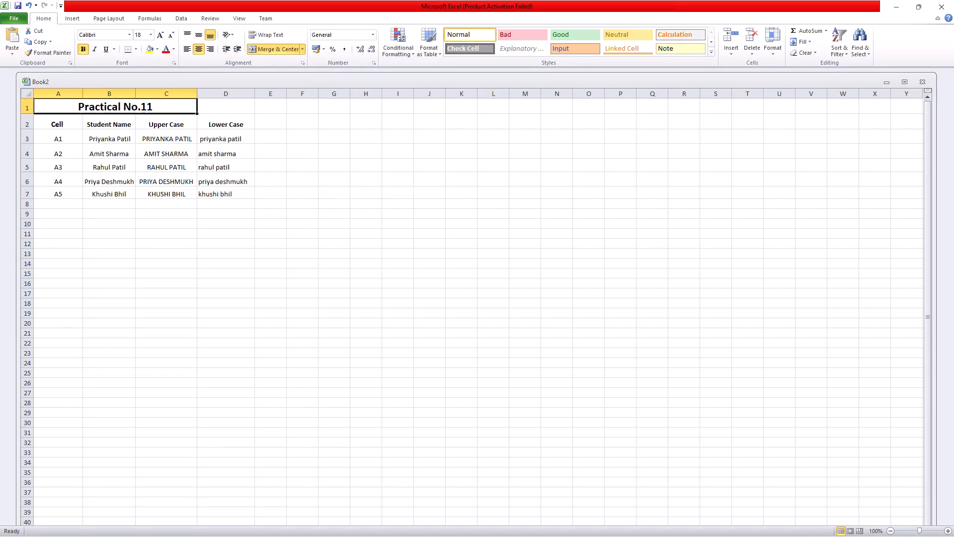
Unmerge the "Practical No.11" title and merge and center it across A1:D1 to span the Lower Case column.
left_click(162, 108)
left_click(269, 45)
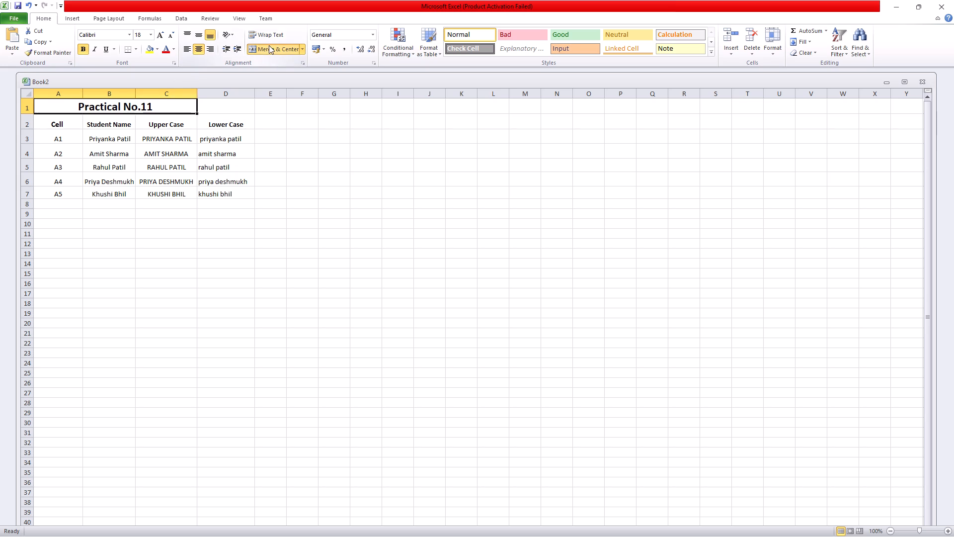
left_click(71, 112)
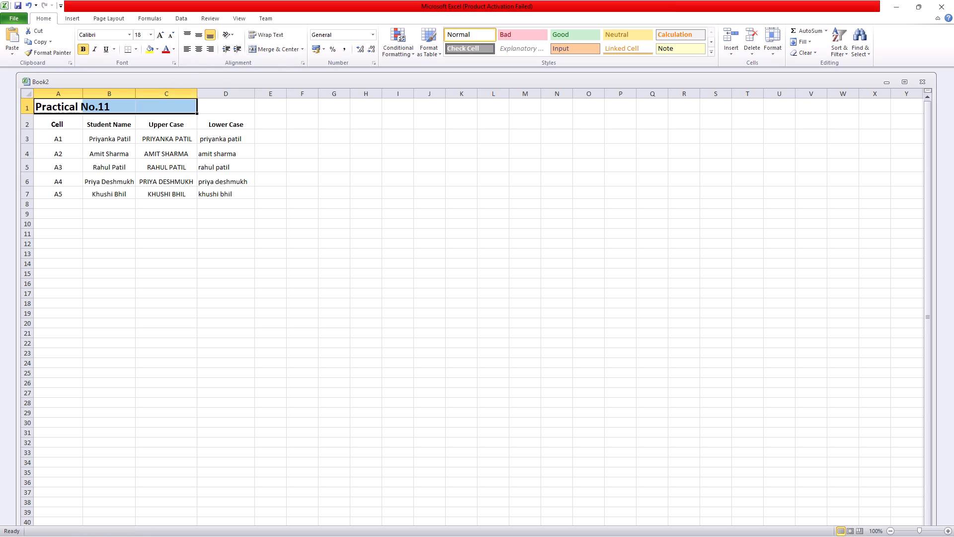
key("shift+Right")
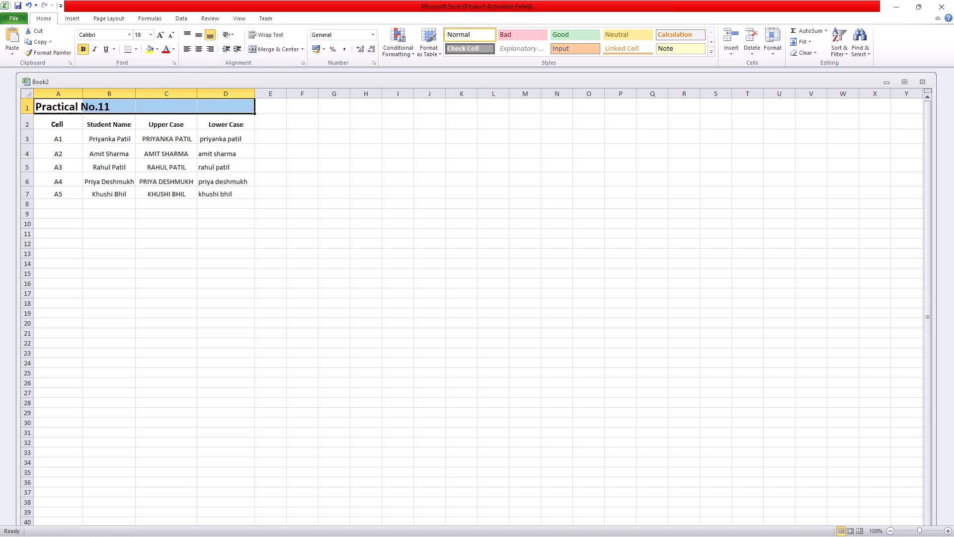
left_click(282, 48)
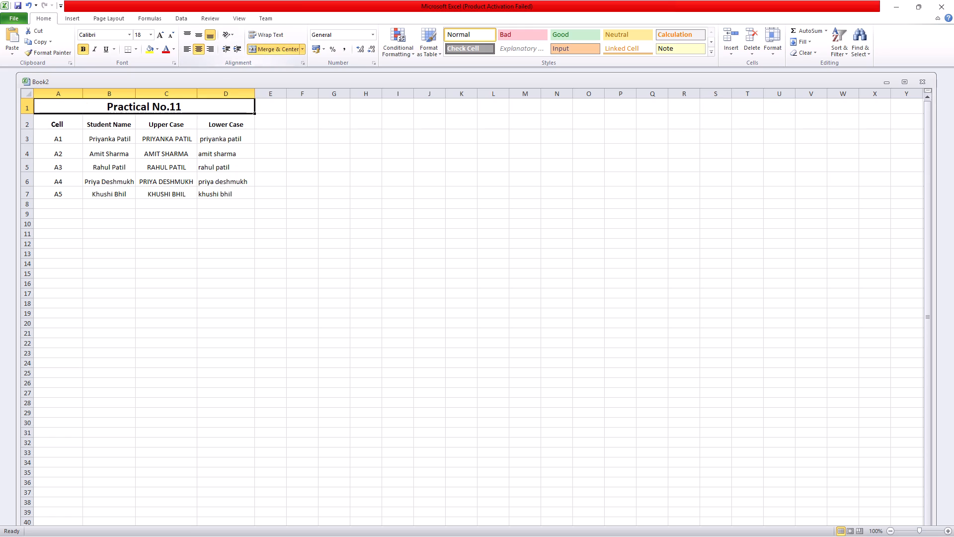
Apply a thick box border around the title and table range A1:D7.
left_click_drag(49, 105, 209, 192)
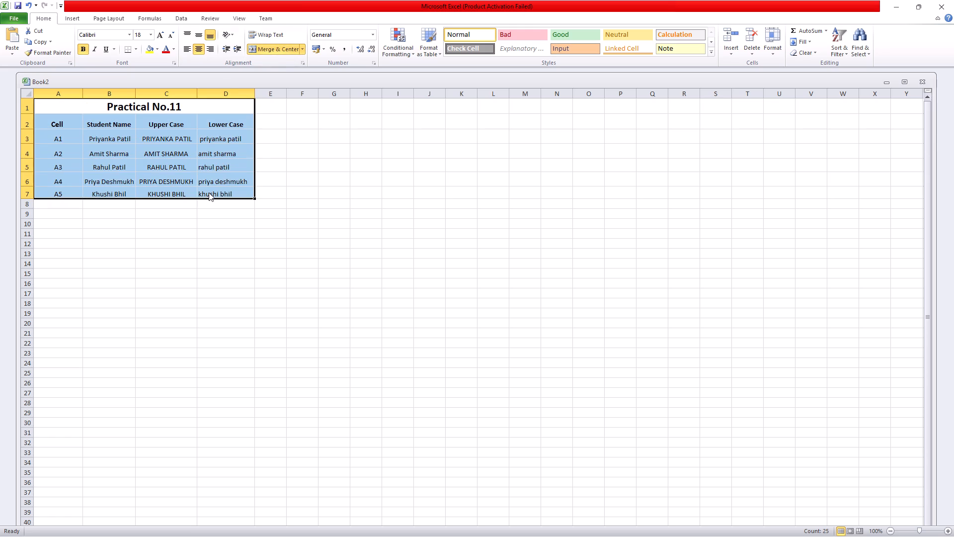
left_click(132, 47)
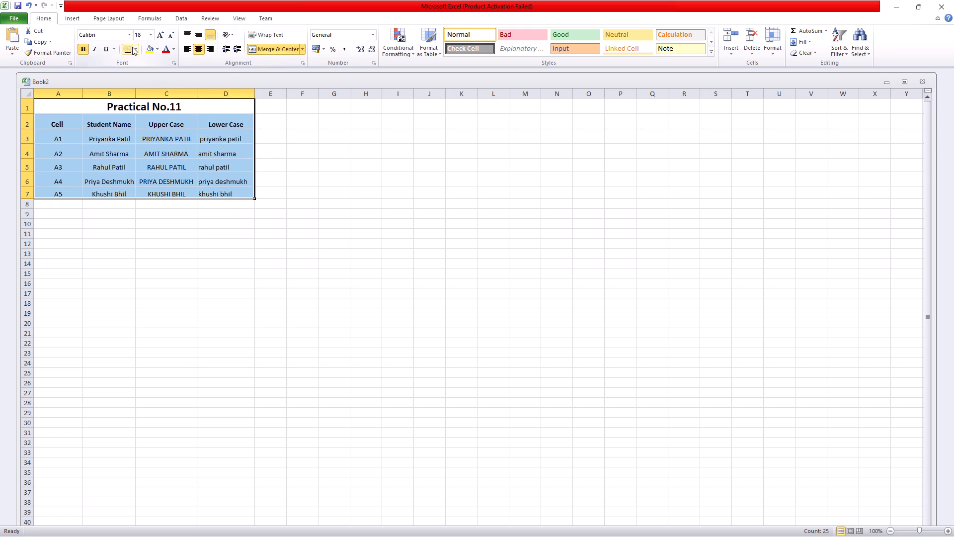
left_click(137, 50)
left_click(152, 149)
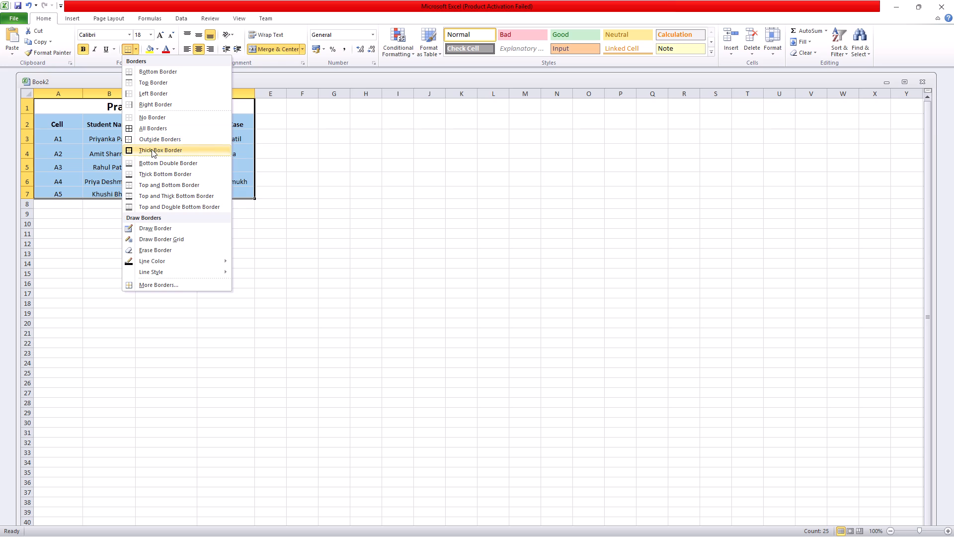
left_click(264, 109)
Insert a sheet row above the "Practical No.11" title.
left_click(195, 108)
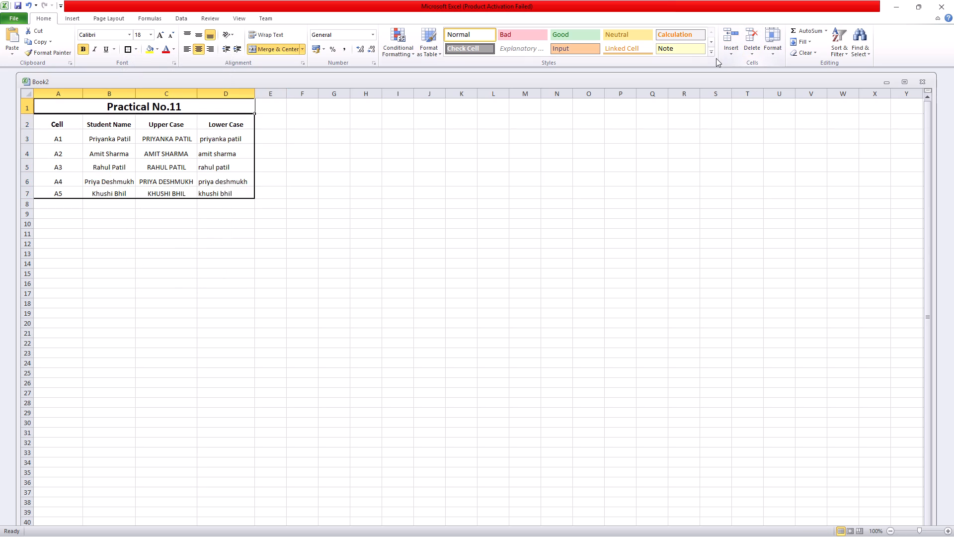
left_click(730, 54)
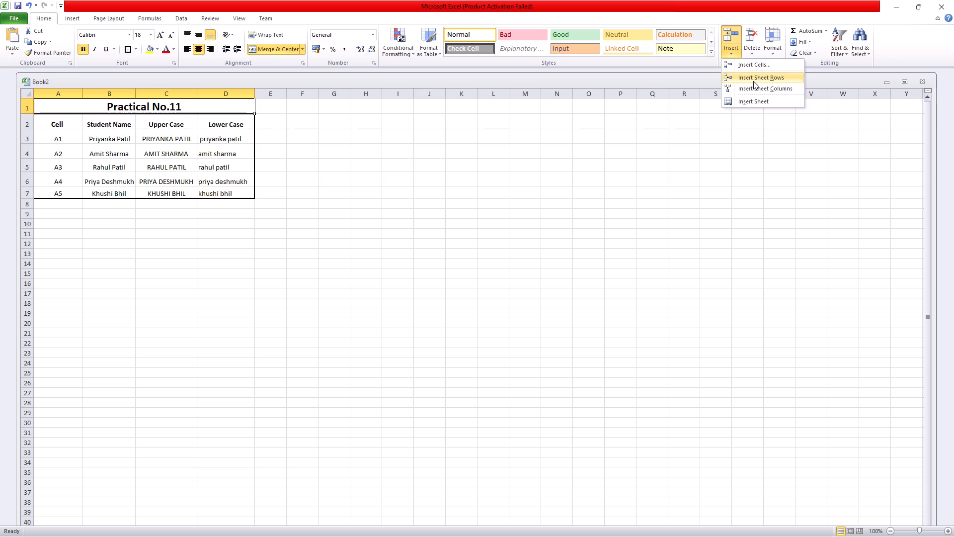
left_click(753, 75)
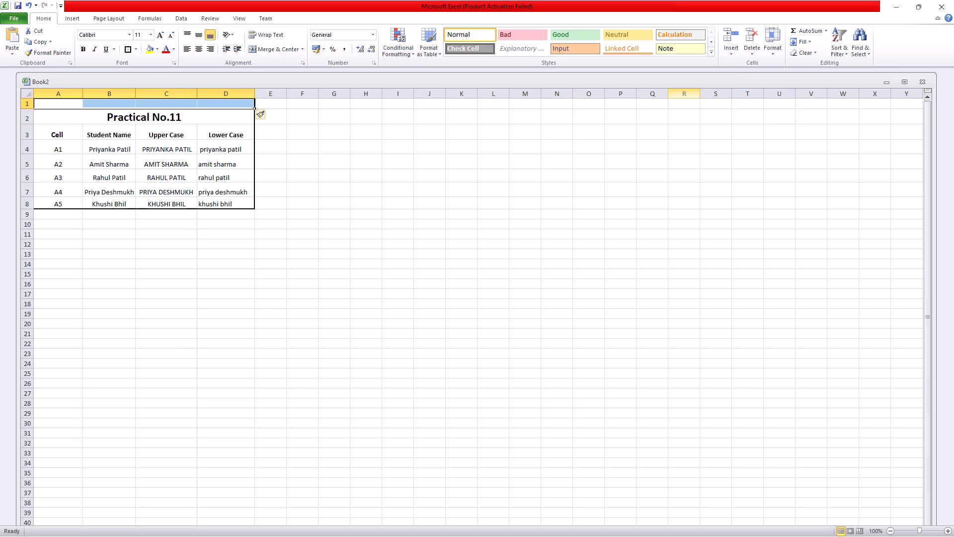
Insert a sheet column before the table's Cell column.
left_click(48, 121)
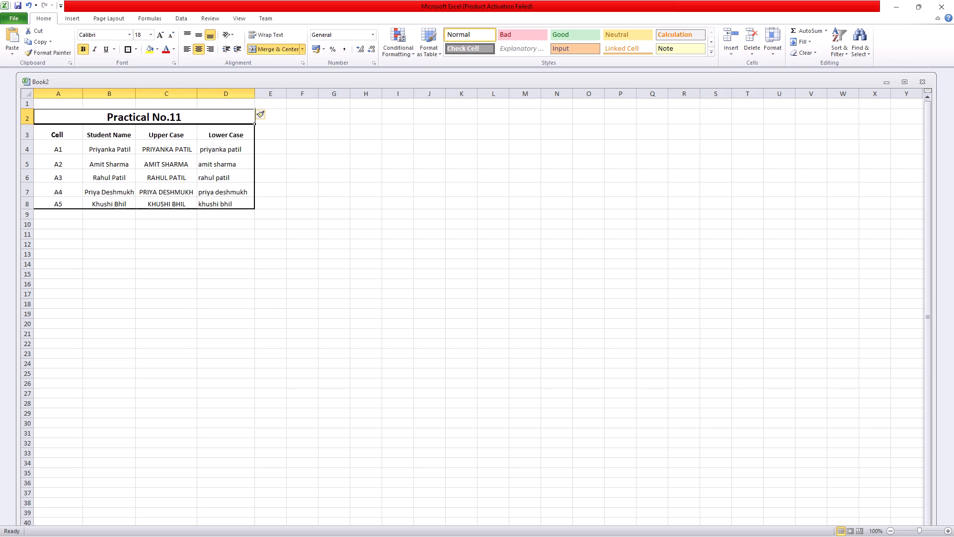
left_click(60, 131)
left_click(729, 52)
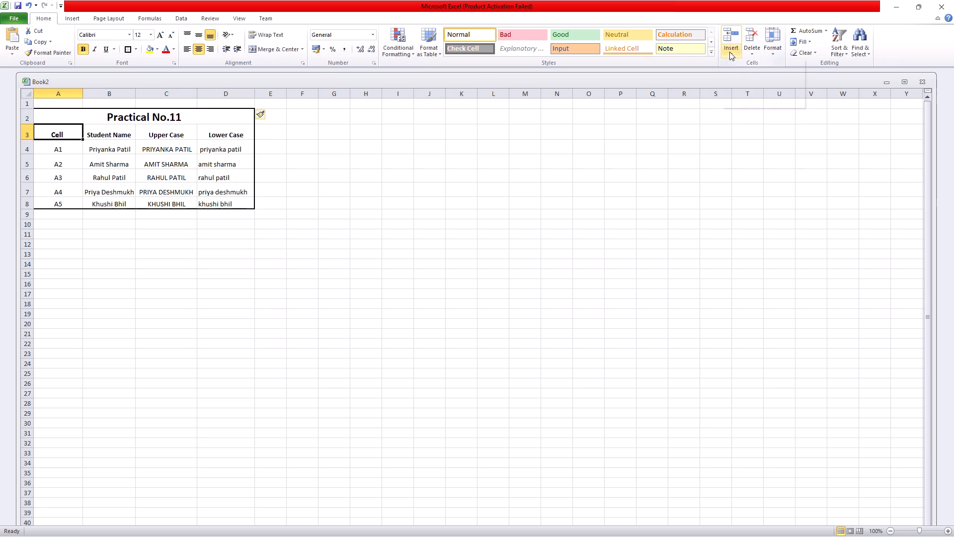
left_click(741, 85)
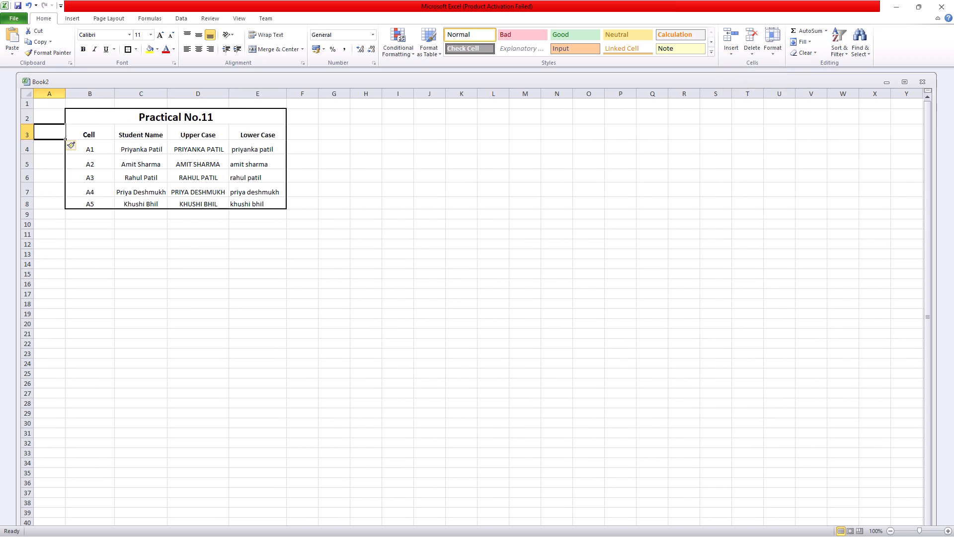
Apply all borders to the title and table range B2:E8, with a thick box border around its outside.
left_click_drag(82, 114, 219, 203)
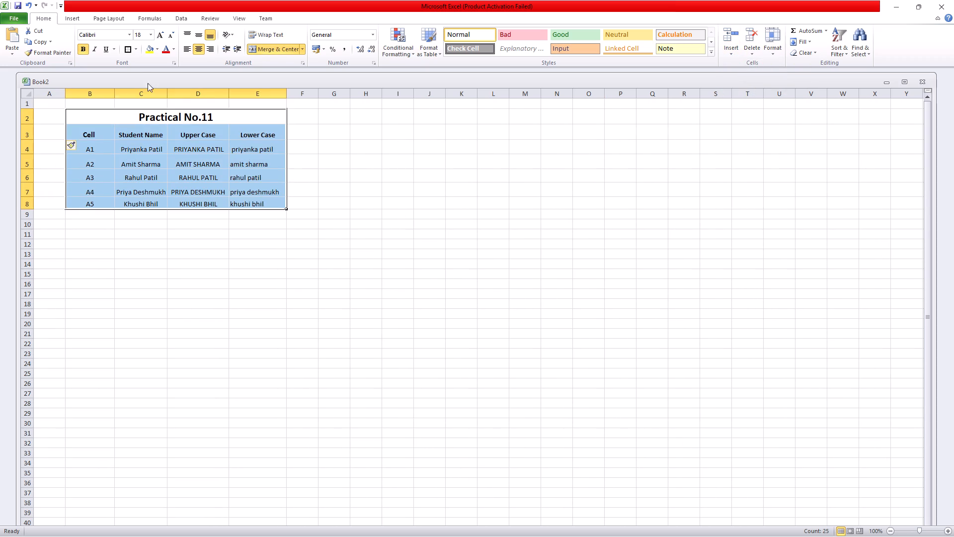
left_click(132, 46)
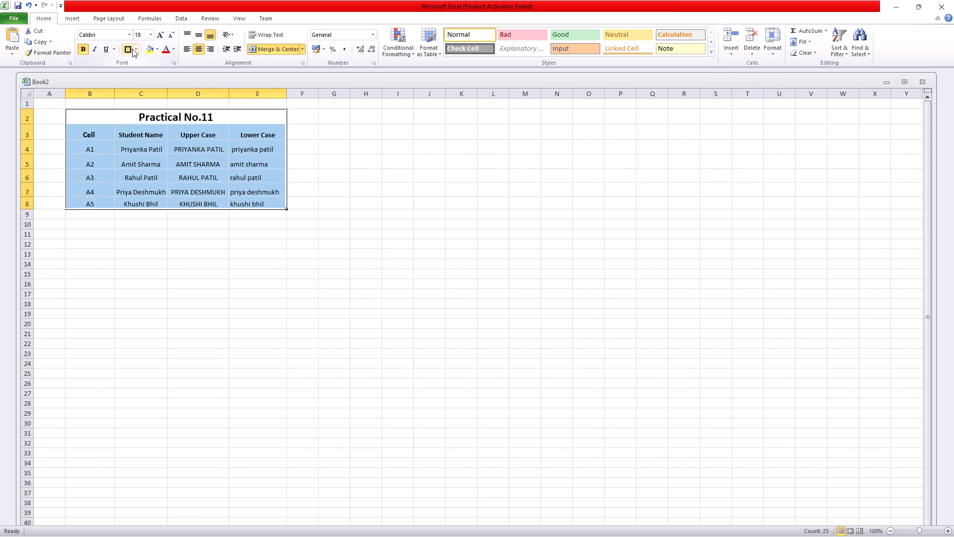
left_click(139, 50)
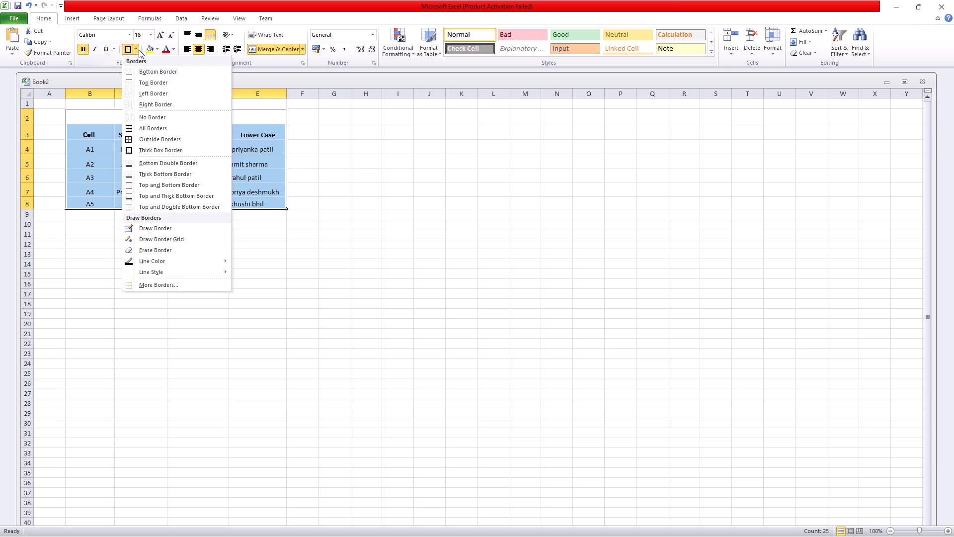
left_click(152, 127)
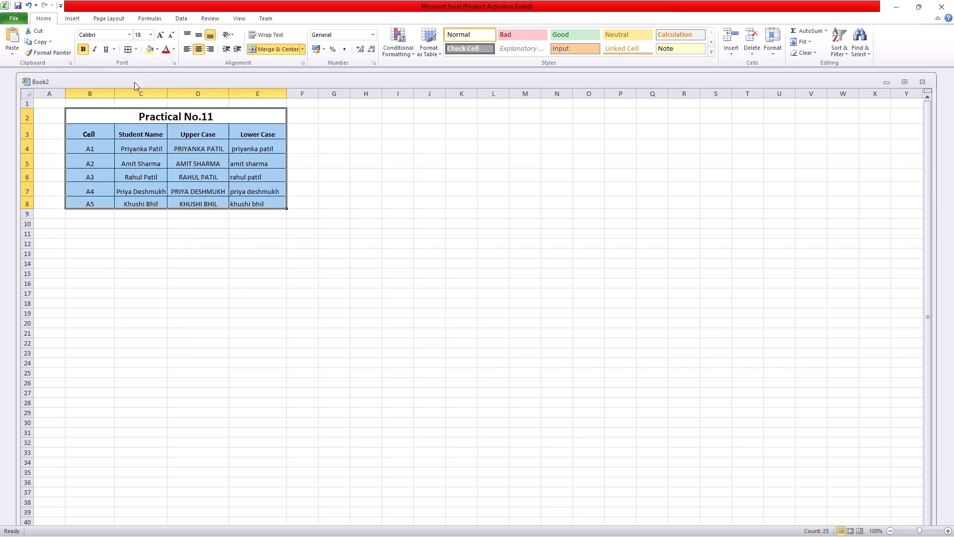
left_click(138, 54)
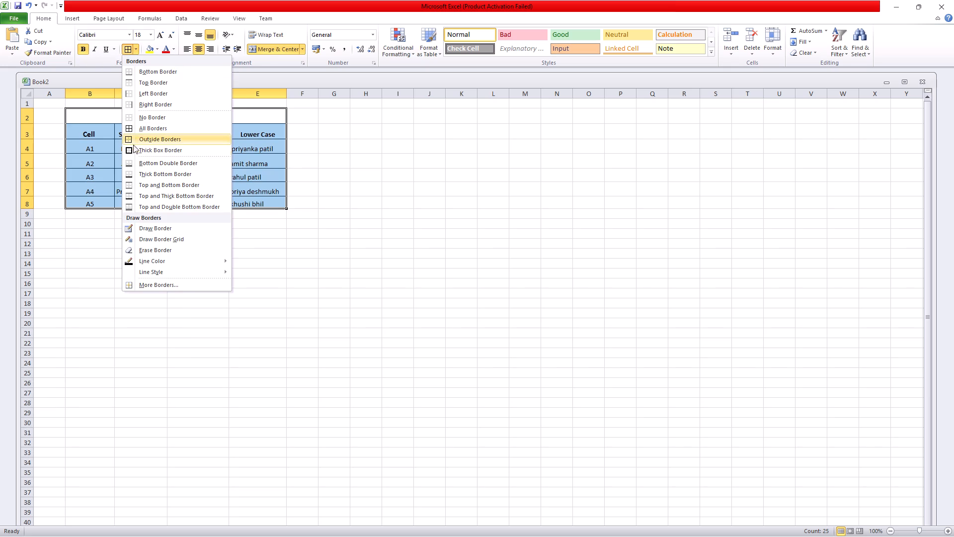
left_click(133, 150)
left_click(351, 183)
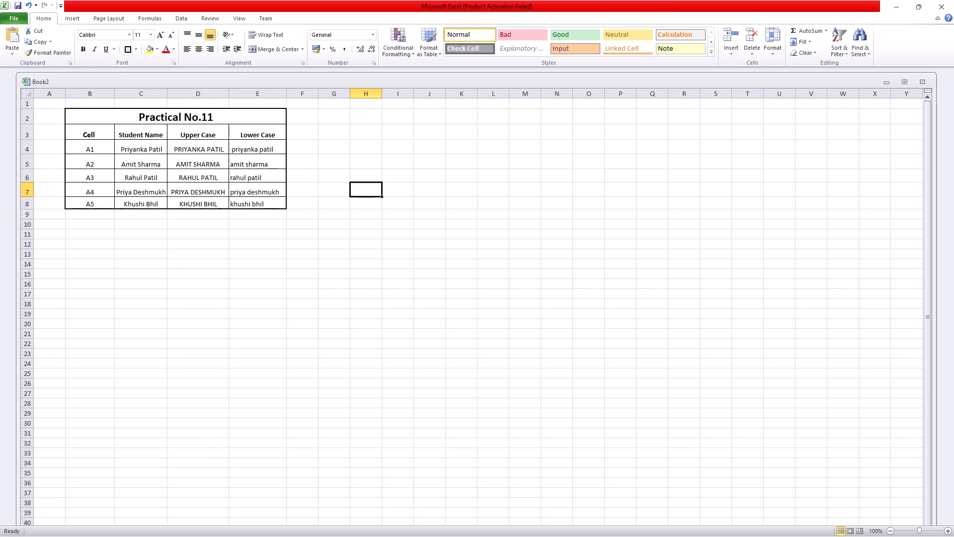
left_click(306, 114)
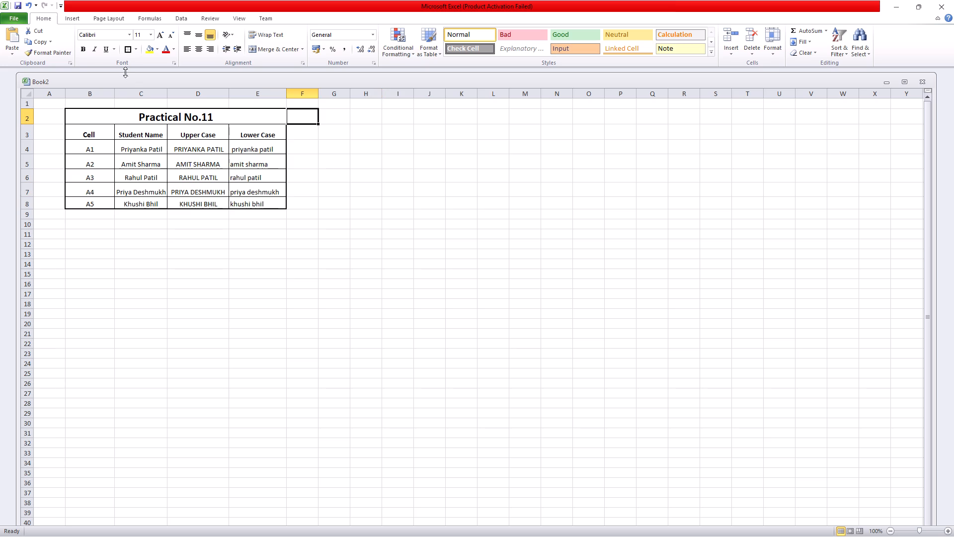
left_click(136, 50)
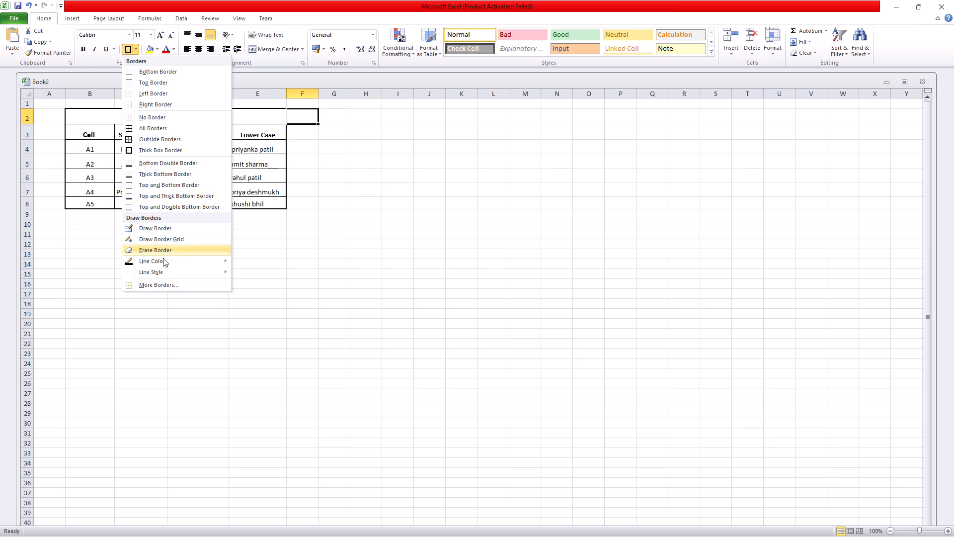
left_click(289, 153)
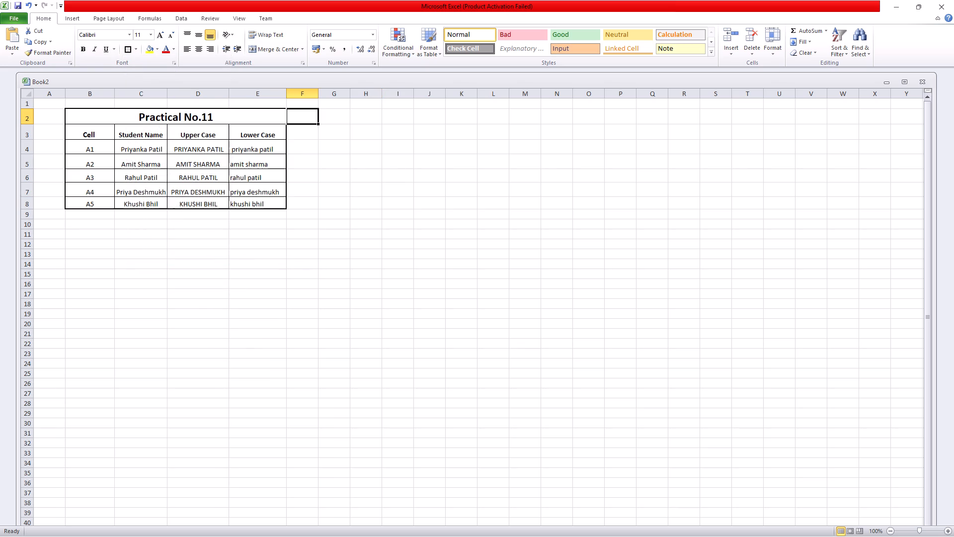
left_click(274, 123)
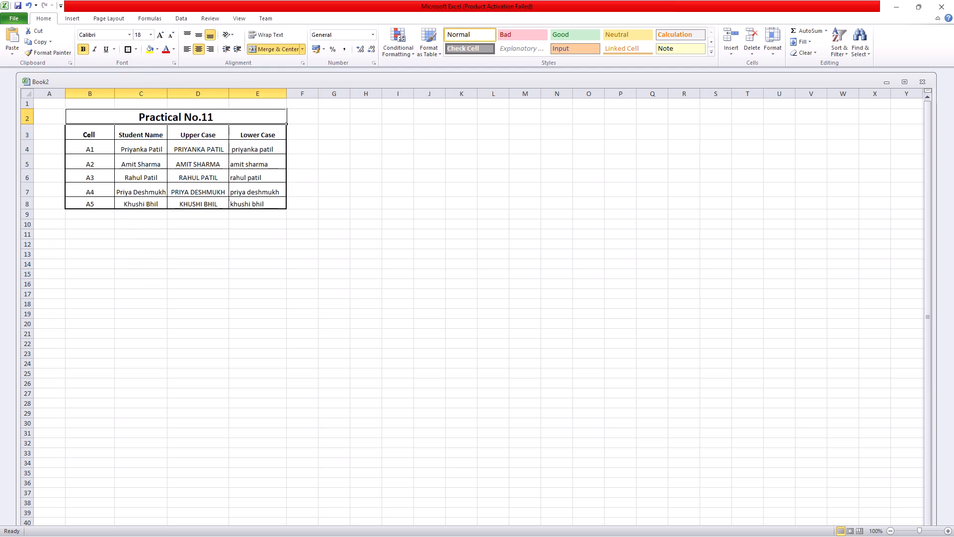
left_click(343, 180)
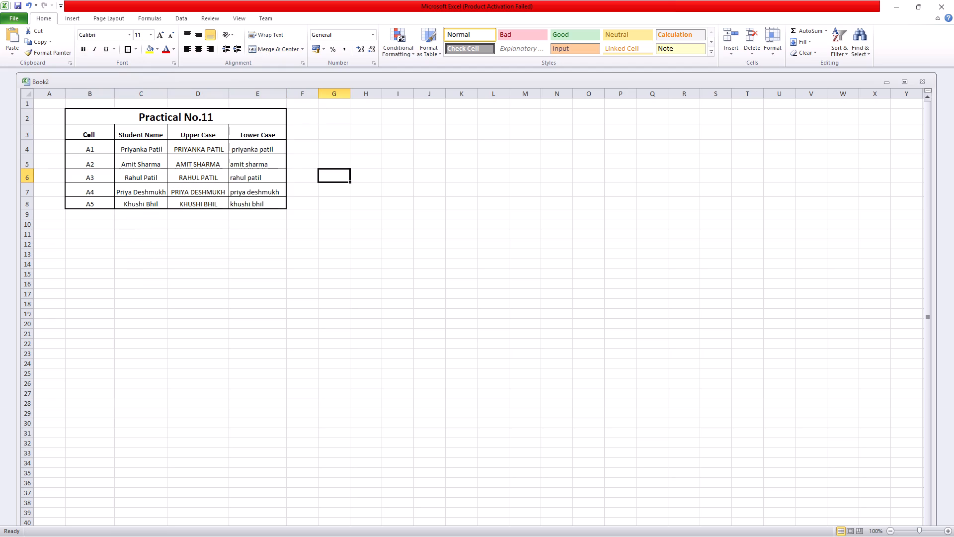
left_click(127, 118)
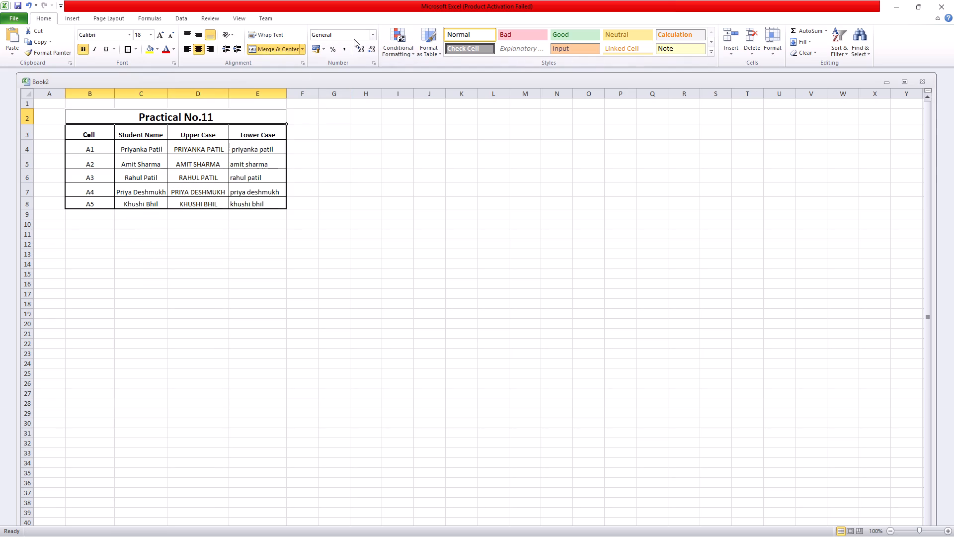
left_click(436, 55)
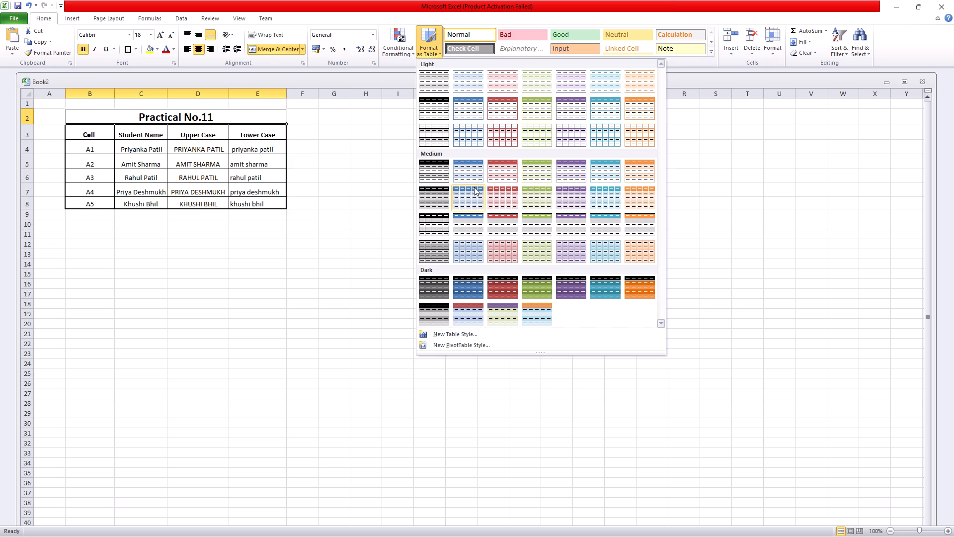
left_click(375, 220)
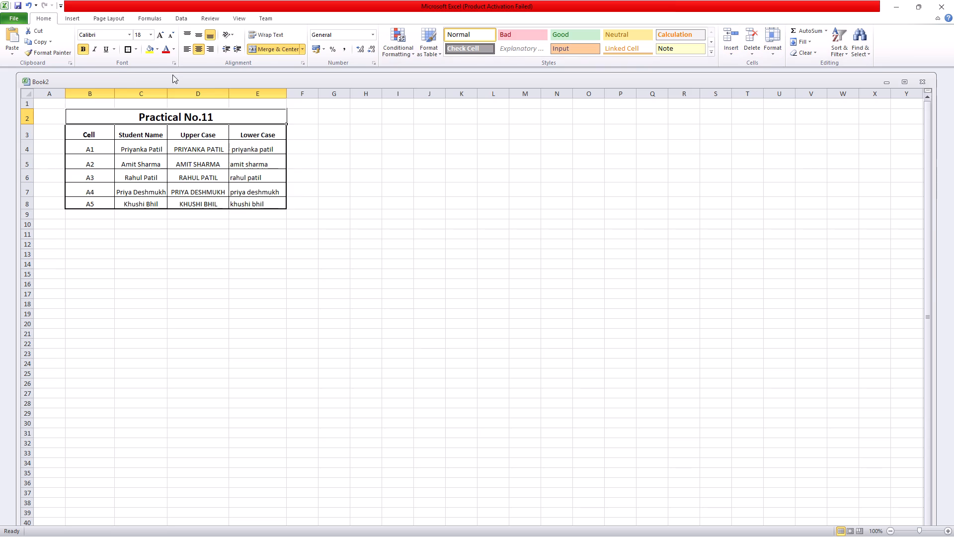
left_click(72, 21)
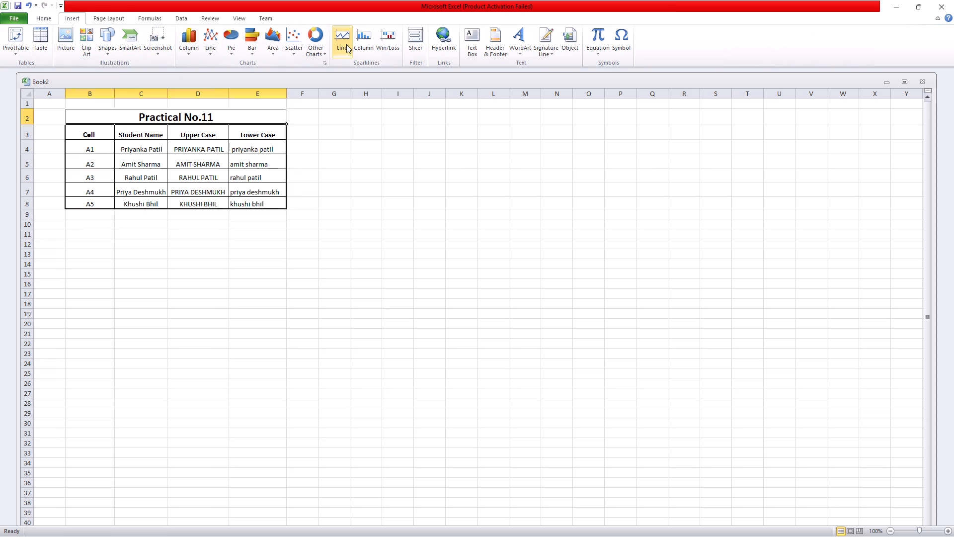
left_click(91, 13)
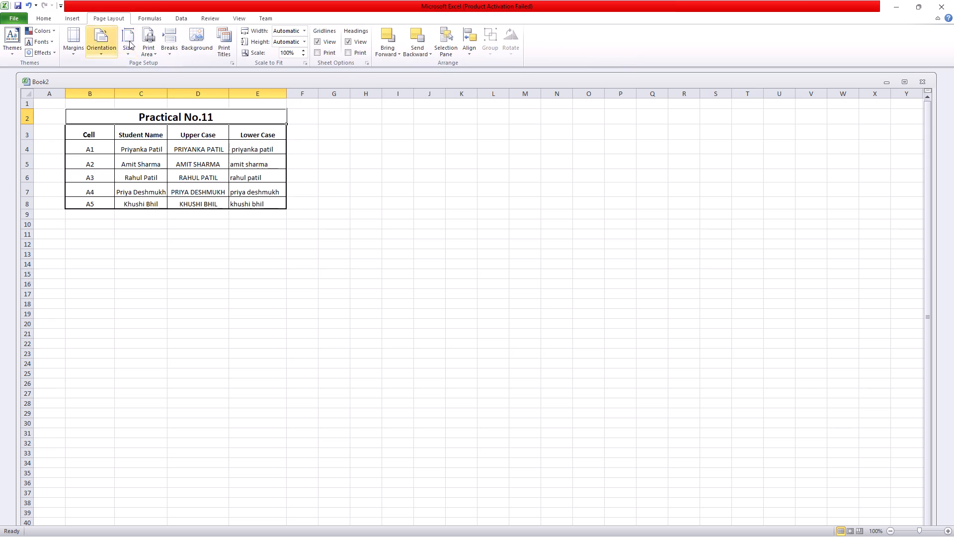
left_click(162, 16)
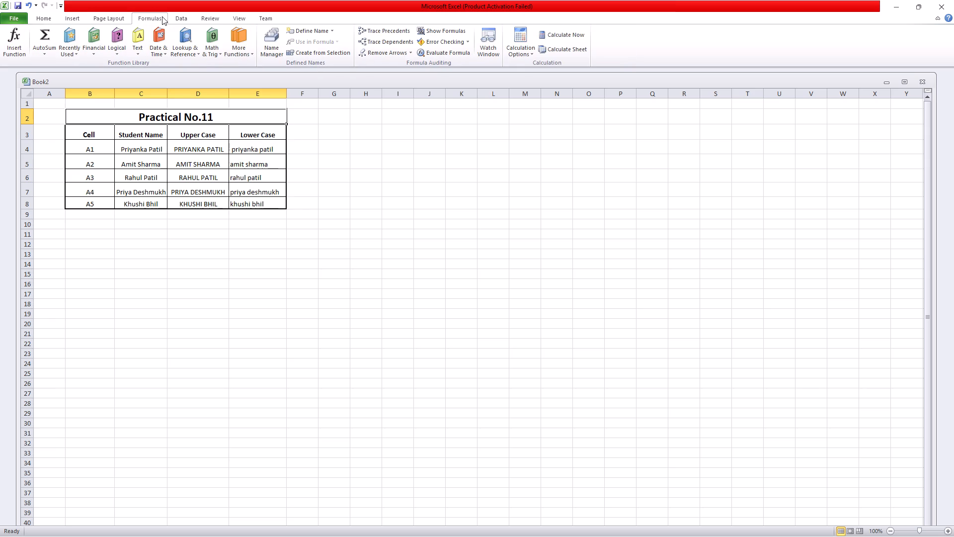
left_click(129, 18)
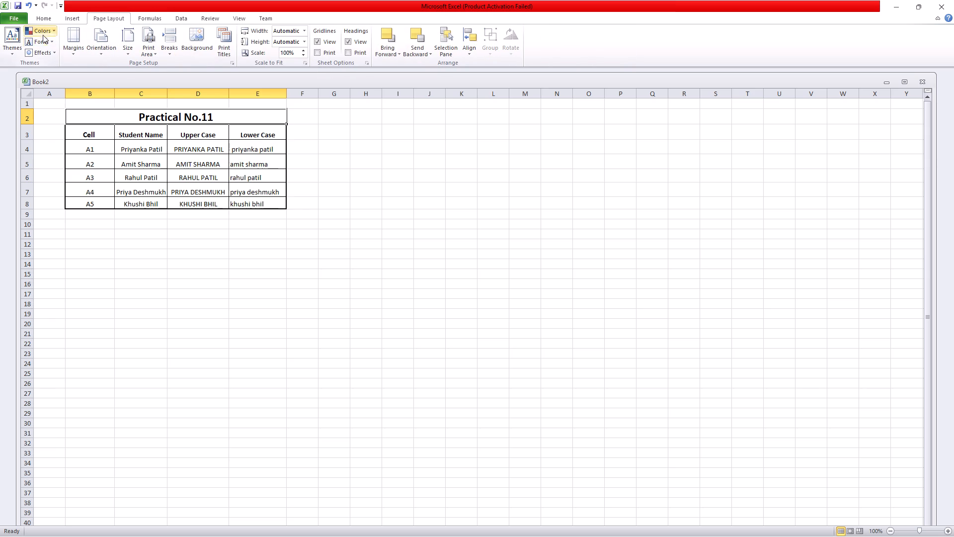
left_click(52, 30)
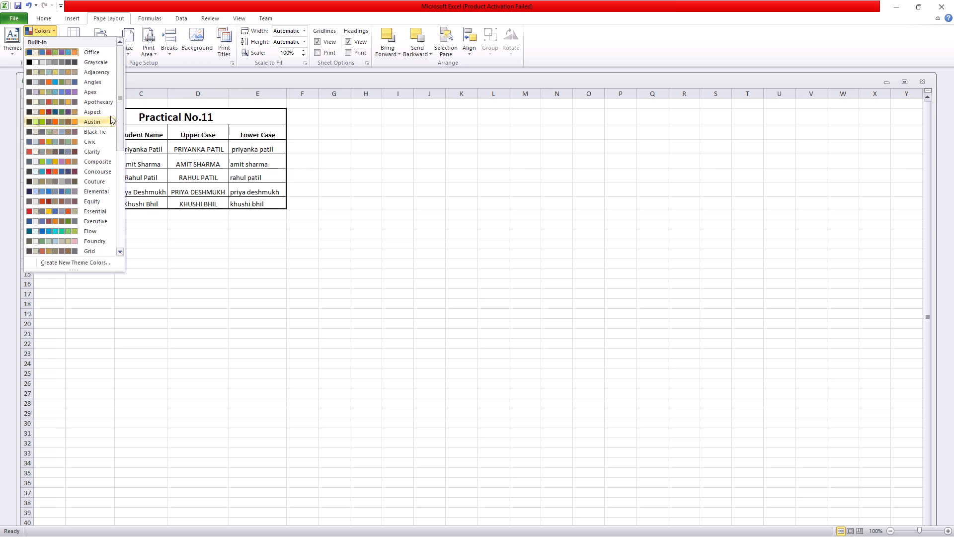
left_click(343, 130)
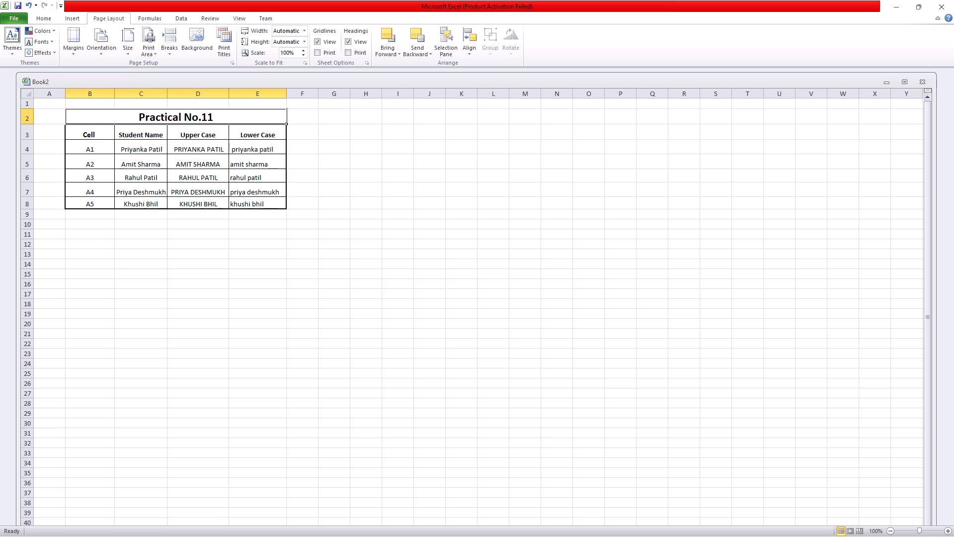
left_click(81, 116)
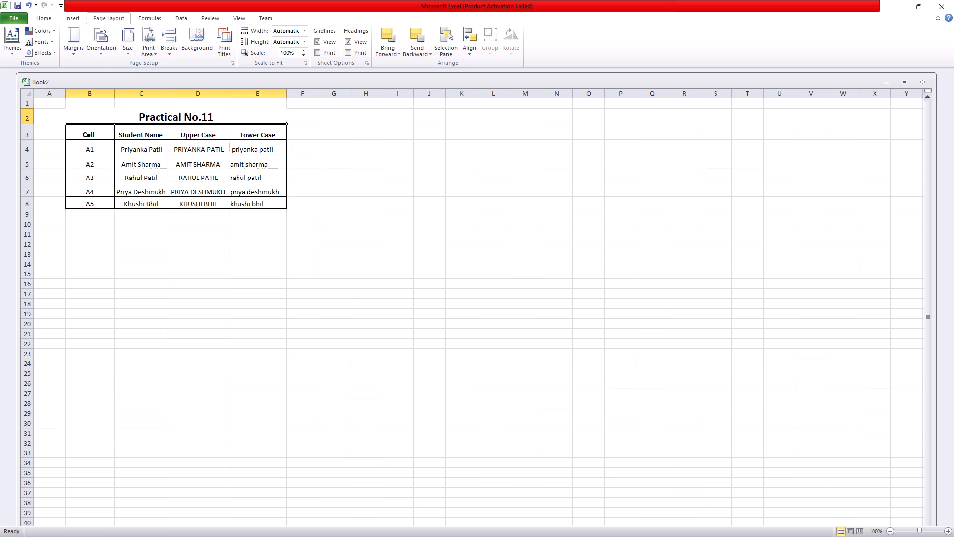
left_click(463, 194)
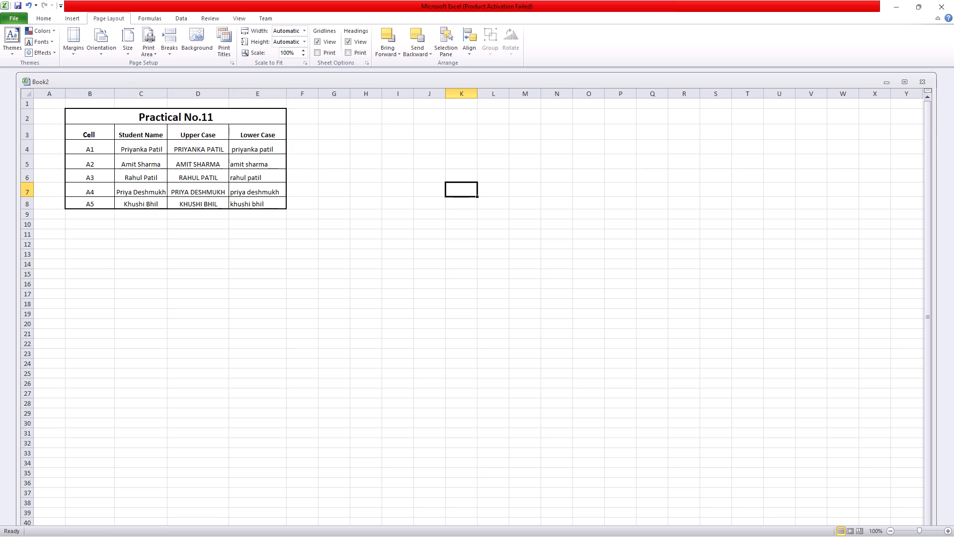
Fill the merged "Practical No.11" title cell with a light olive green theme colour.
left_click(103, 117)
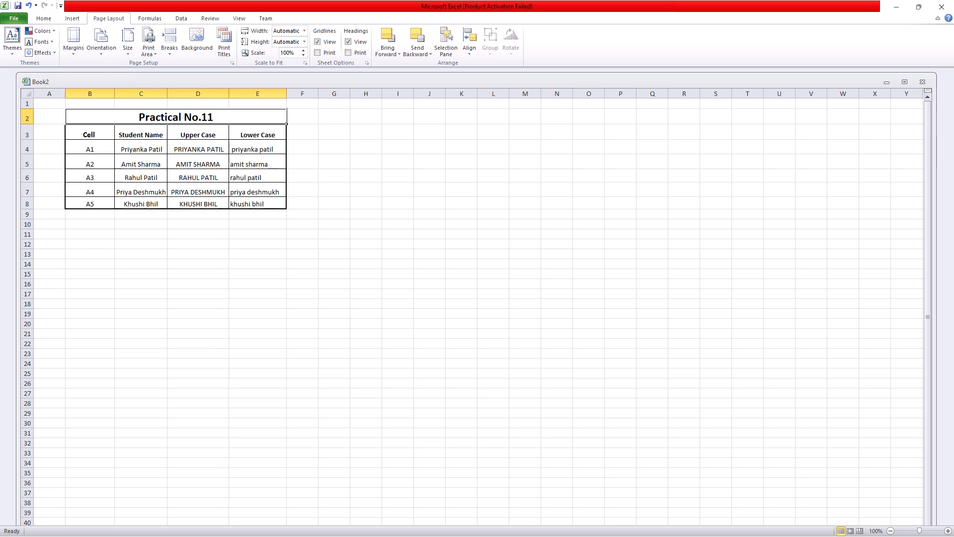
left_click(36, 17)
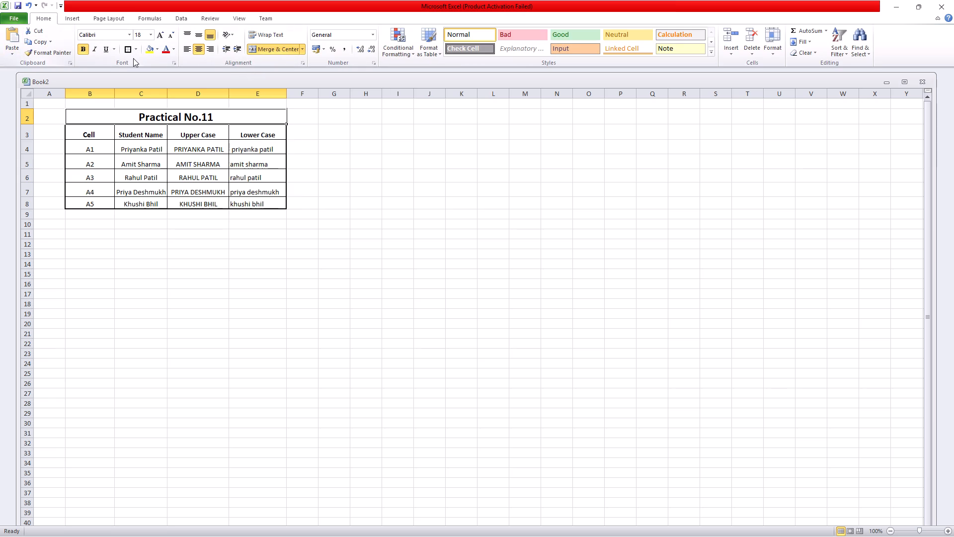
left_click(158, 53)
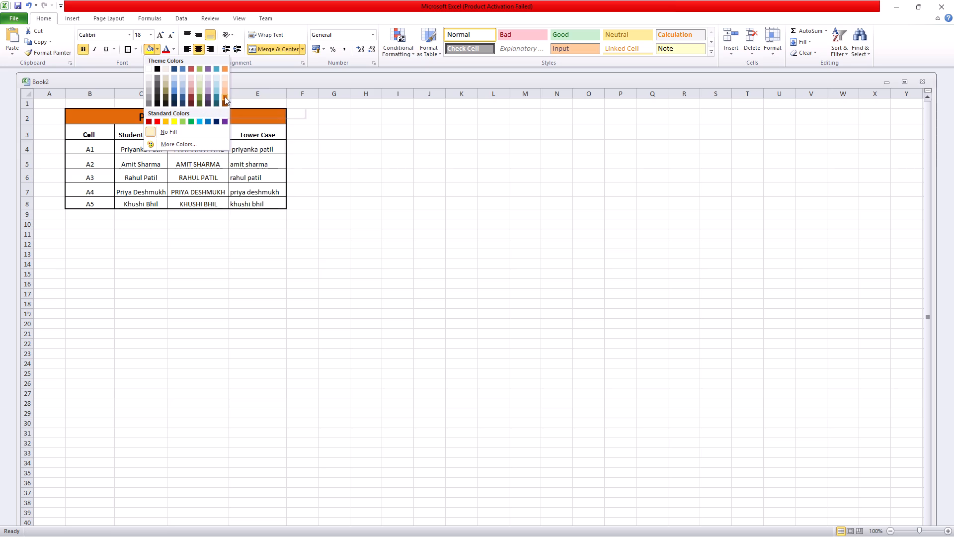
left_click(200, 86)
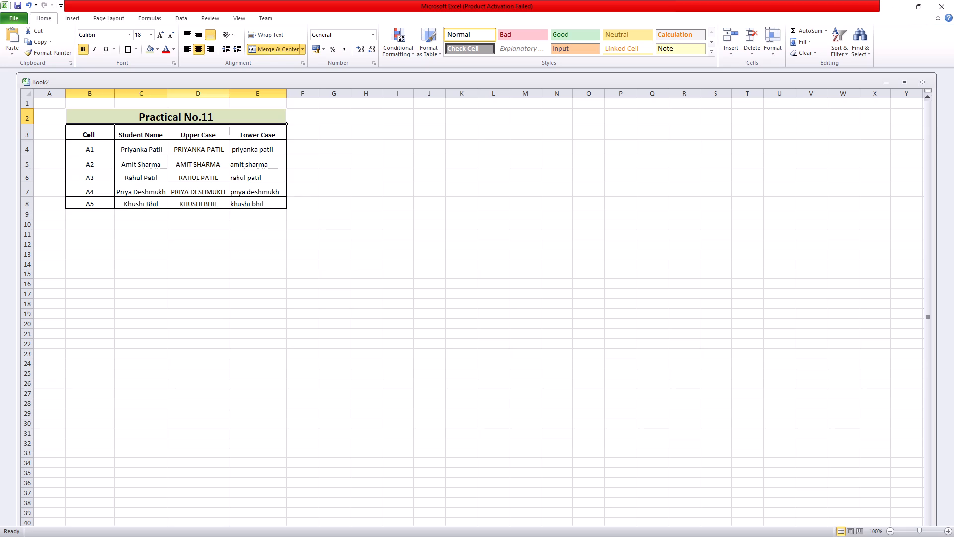
Fill the Cell column entries A1 to A5 (range B4:B8) with a very light blue theme colour.
left_click_drag(80, 132, 96, 206)
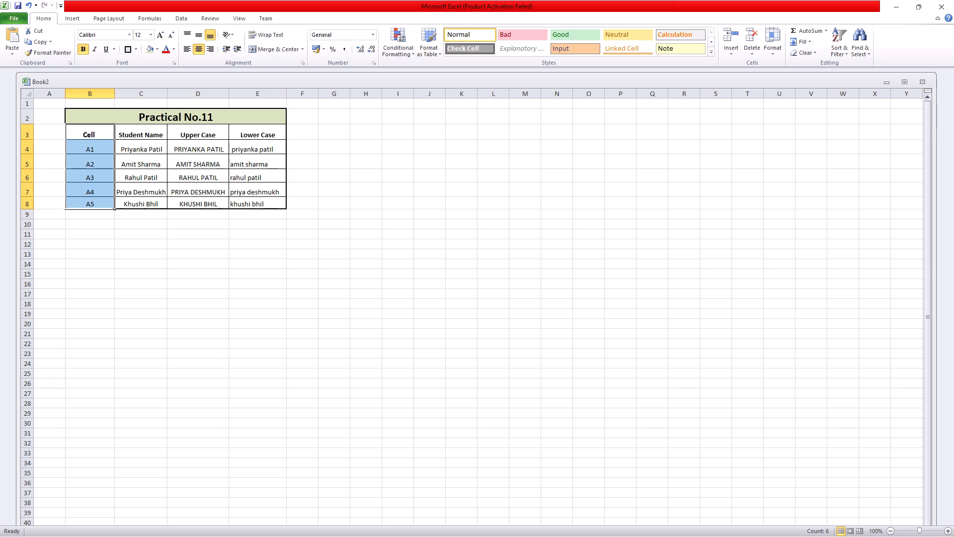
left_click(97, 148)
left_click_drag(93, 145, 93, 211)
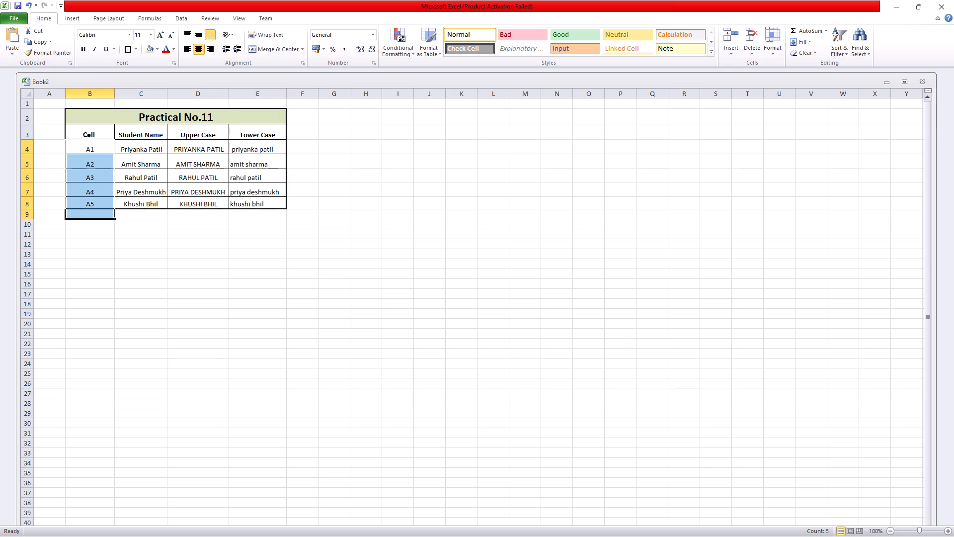
left_click_drag(75, 147, 84, 192)
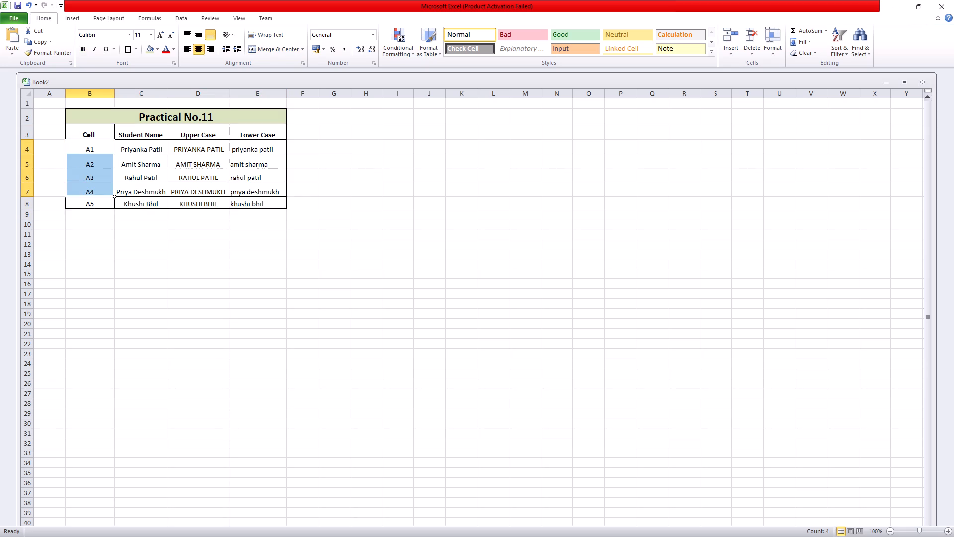
left_click_drag(84, 192, 84, 200)
left_click(155, 51)
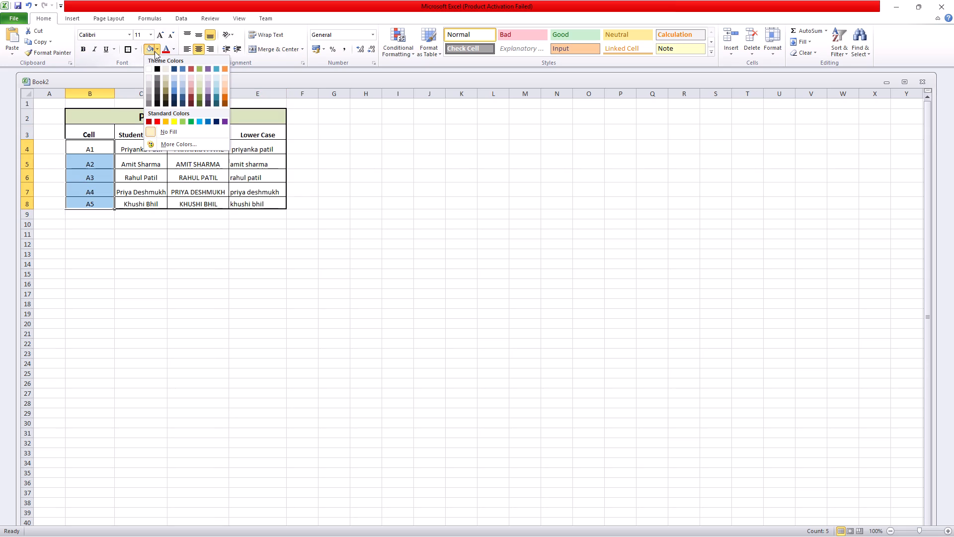
left_click(185, 80)
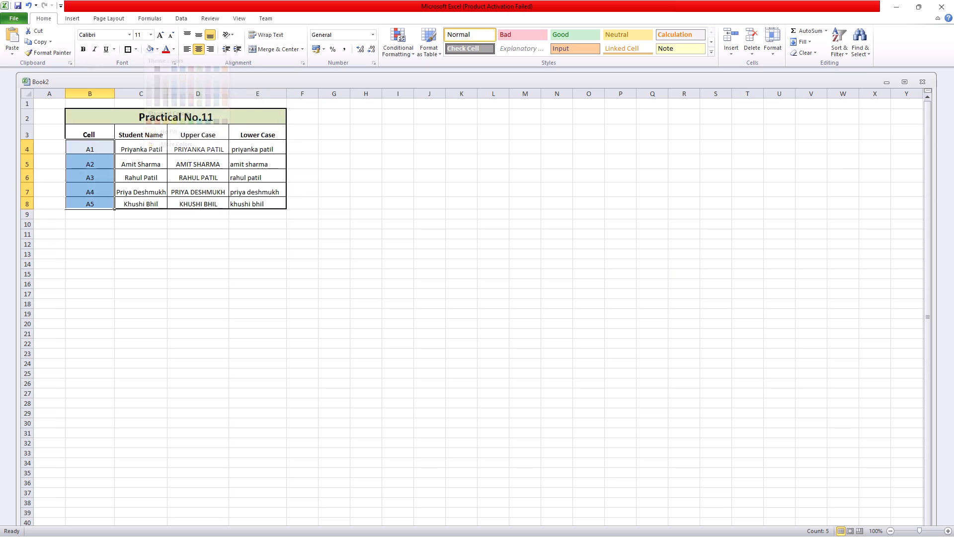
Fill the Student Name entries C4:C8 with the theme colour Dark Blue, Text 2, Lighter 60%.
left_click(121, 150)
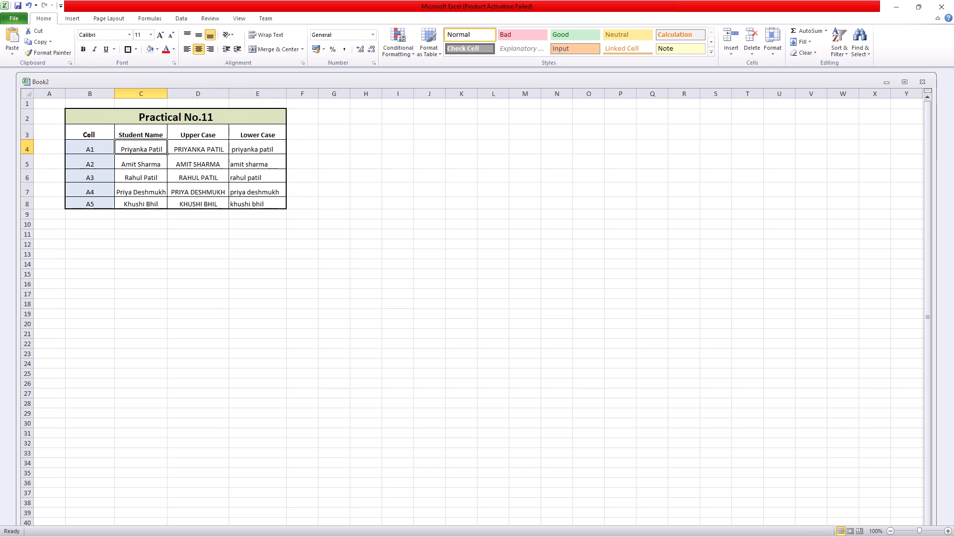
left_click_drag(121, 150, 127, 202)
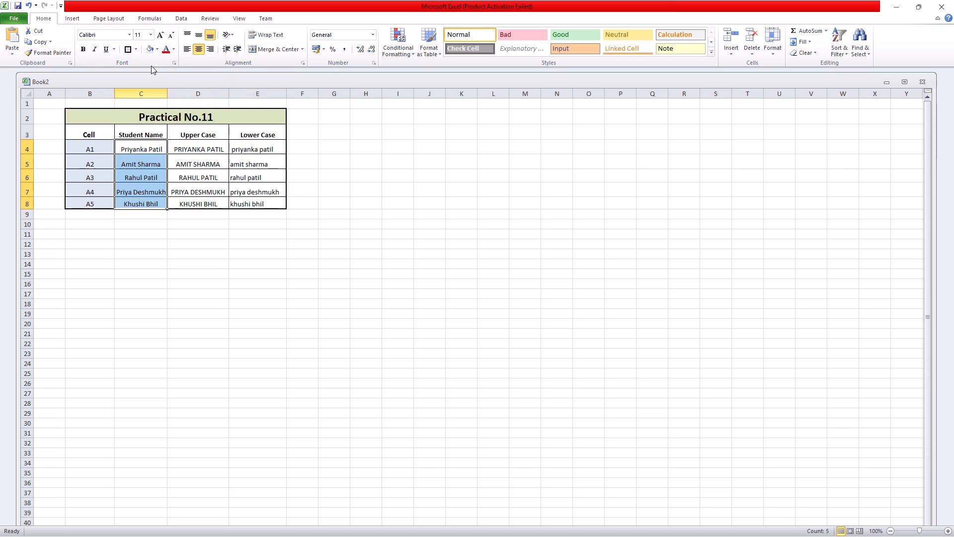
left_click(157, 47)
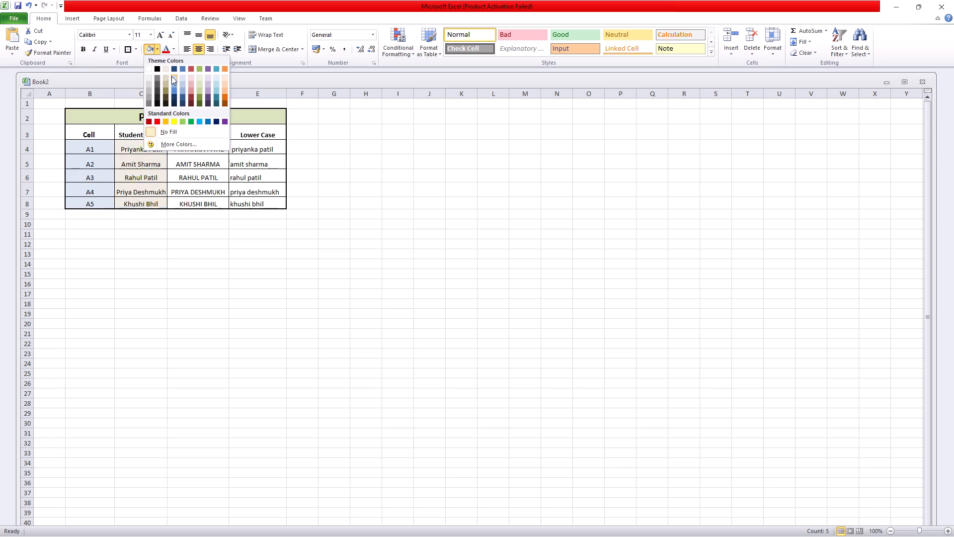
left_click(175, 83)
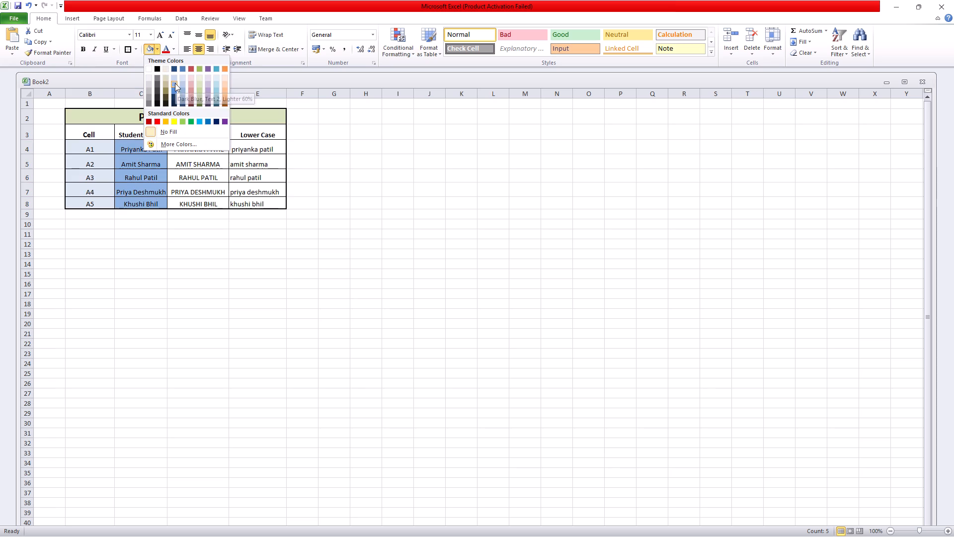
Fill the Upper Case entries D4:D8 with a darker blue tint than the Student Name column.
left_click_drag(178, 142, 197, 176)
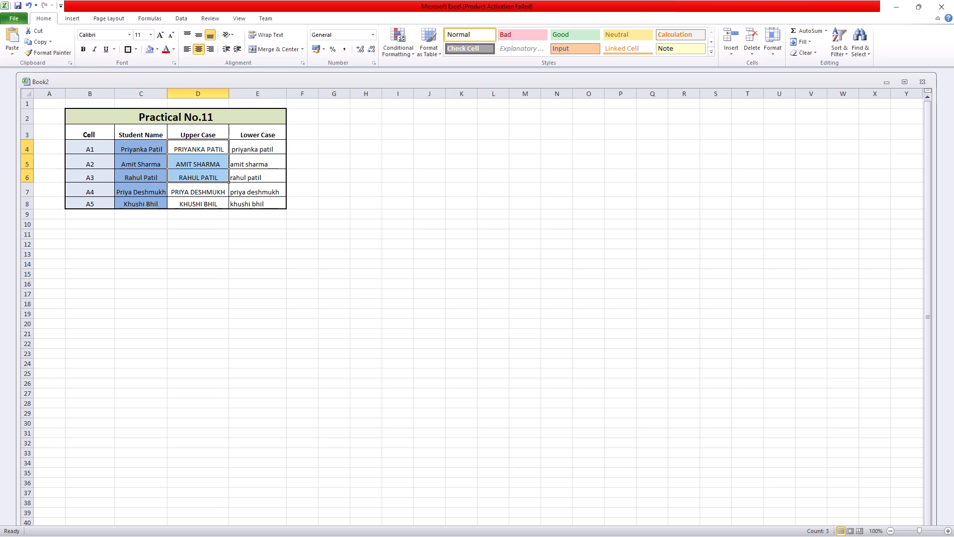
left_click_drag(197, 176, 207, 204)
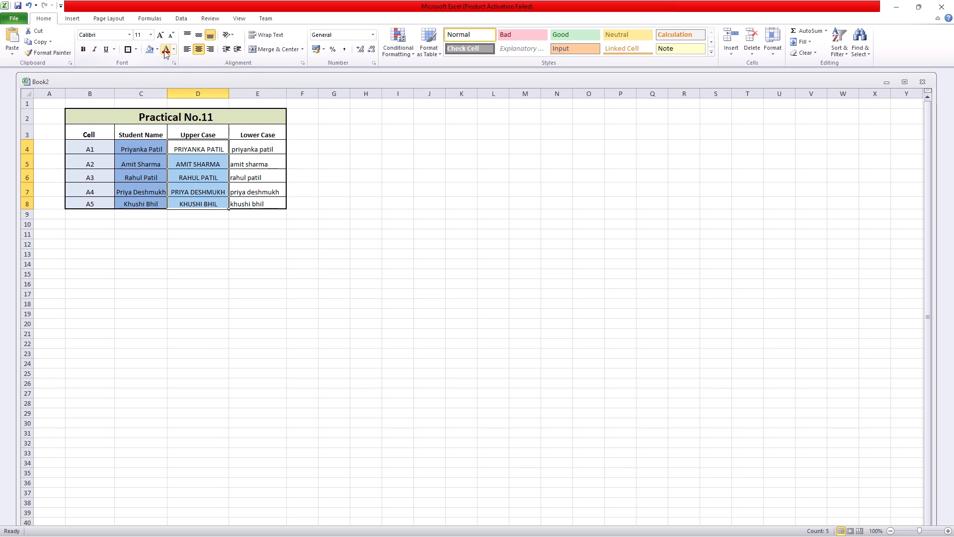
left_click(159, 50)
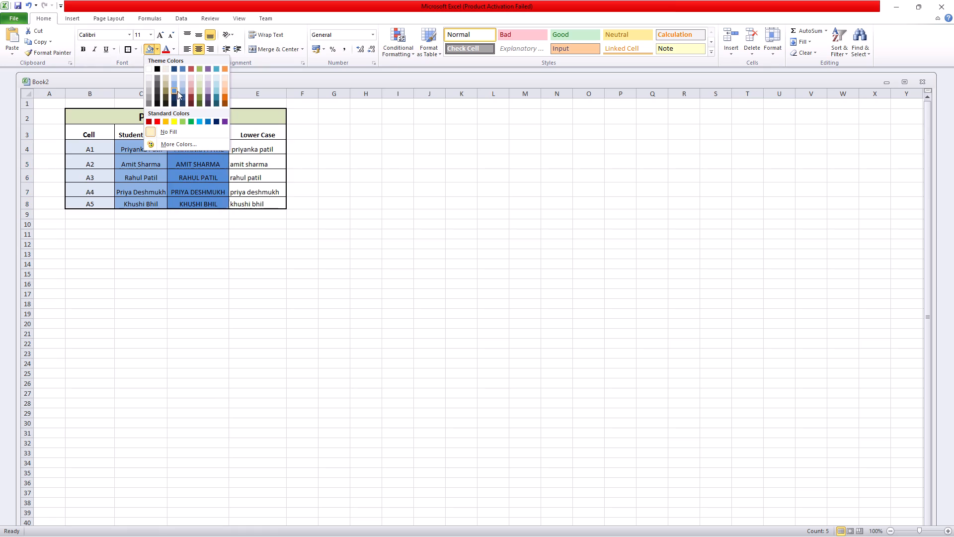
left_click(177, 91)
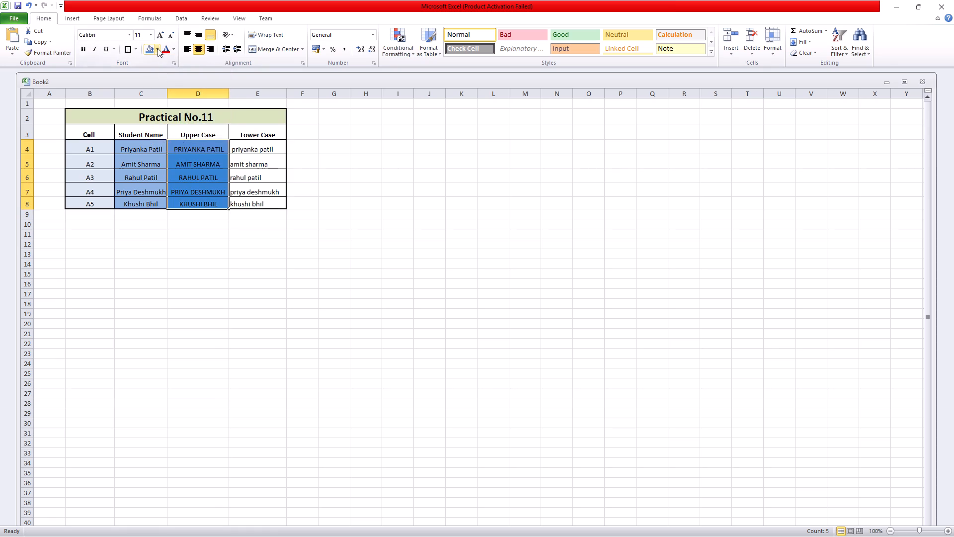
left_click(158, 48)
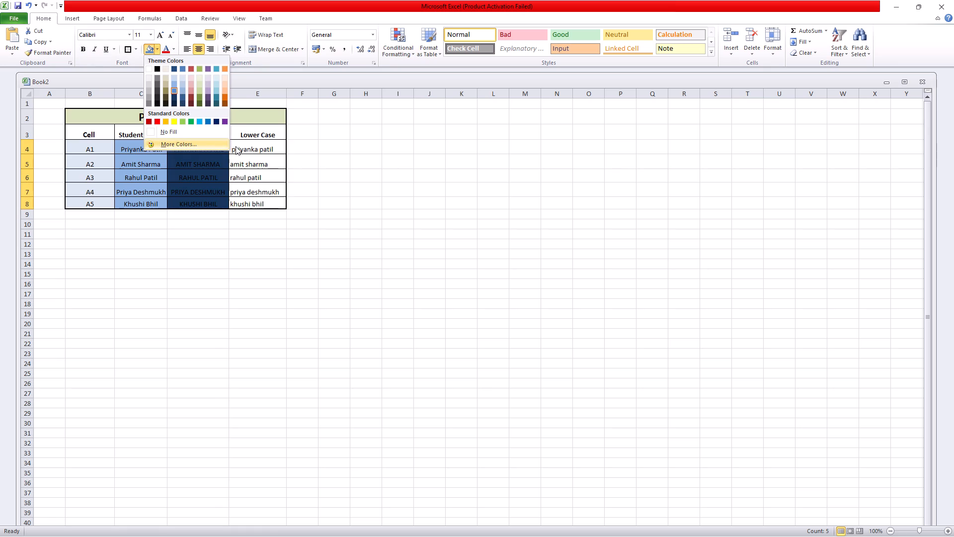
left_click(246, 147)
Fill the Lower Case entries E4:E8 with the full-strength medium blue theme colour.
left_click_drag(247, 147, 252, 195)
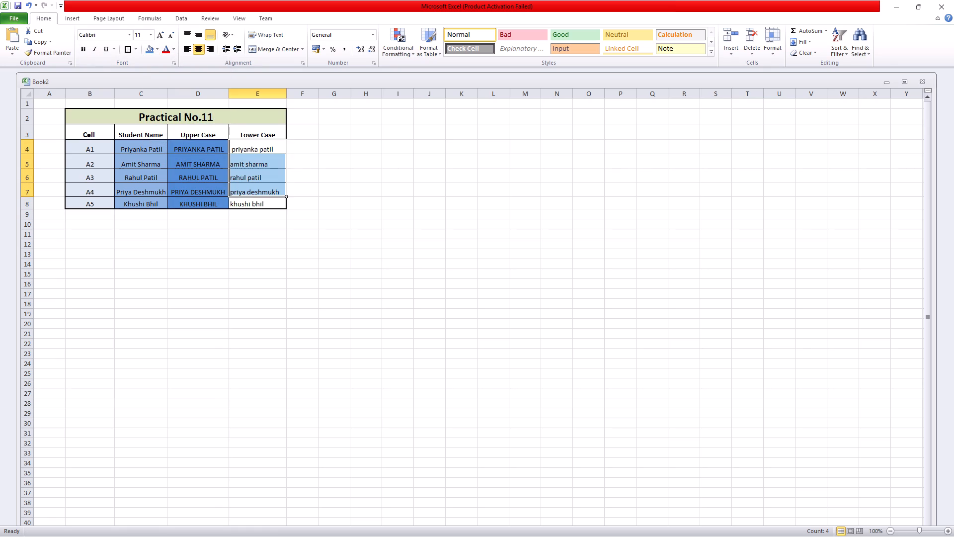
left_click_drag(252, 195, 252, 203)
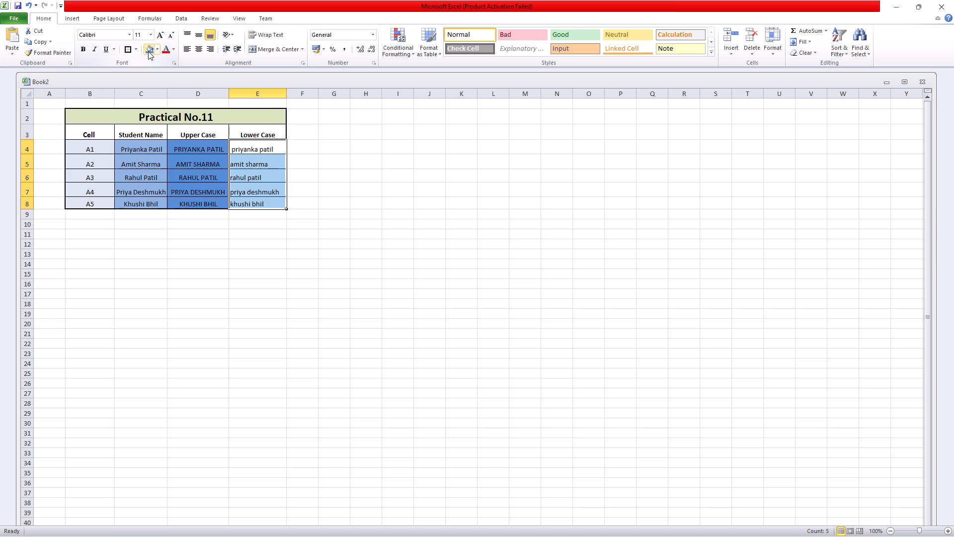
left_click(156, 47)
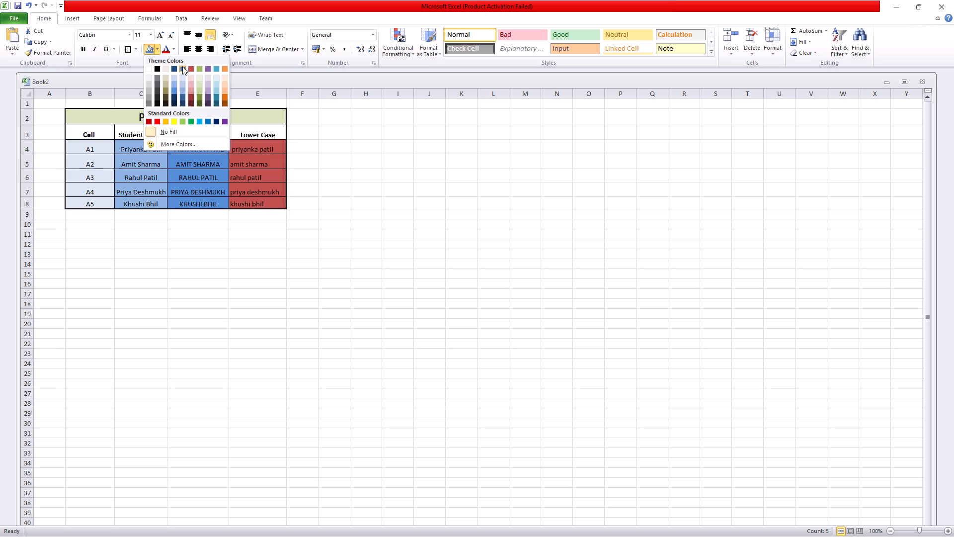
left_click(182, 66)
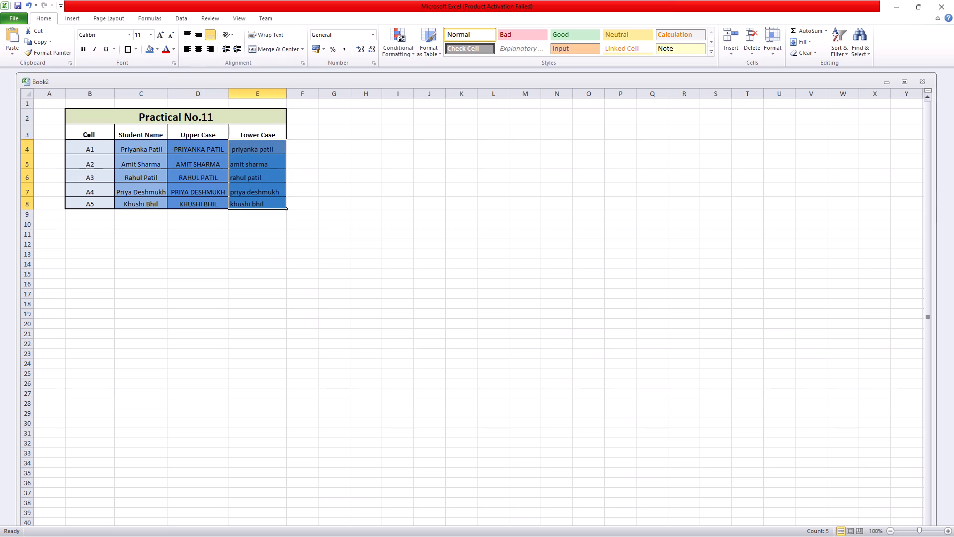
Fill the name entries C4:E8 with the same very light blue as the Cell column entries.
left_click_drag(126, 142, 143, 203)
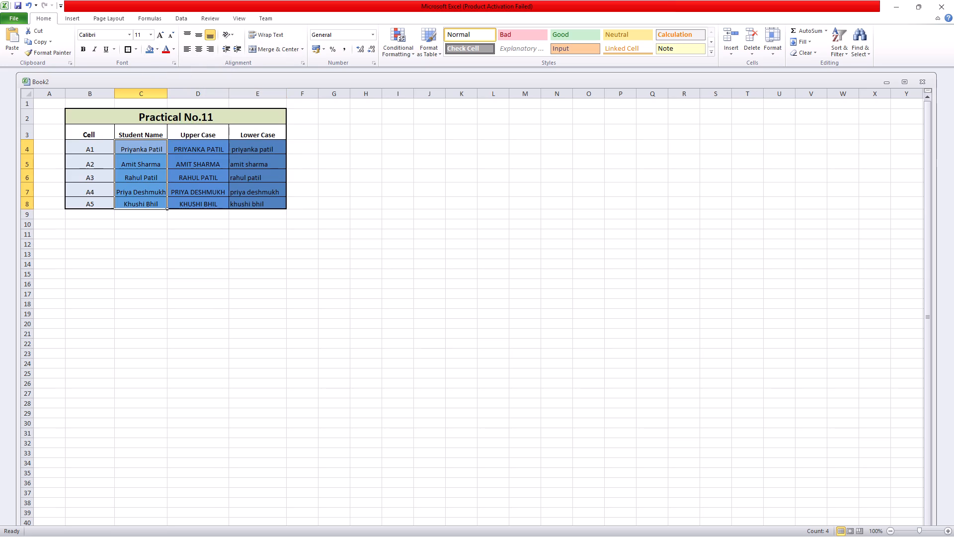
left_click_drag(143, 203, 144, 208)
left_click_drag(127, 150, 262, 194)
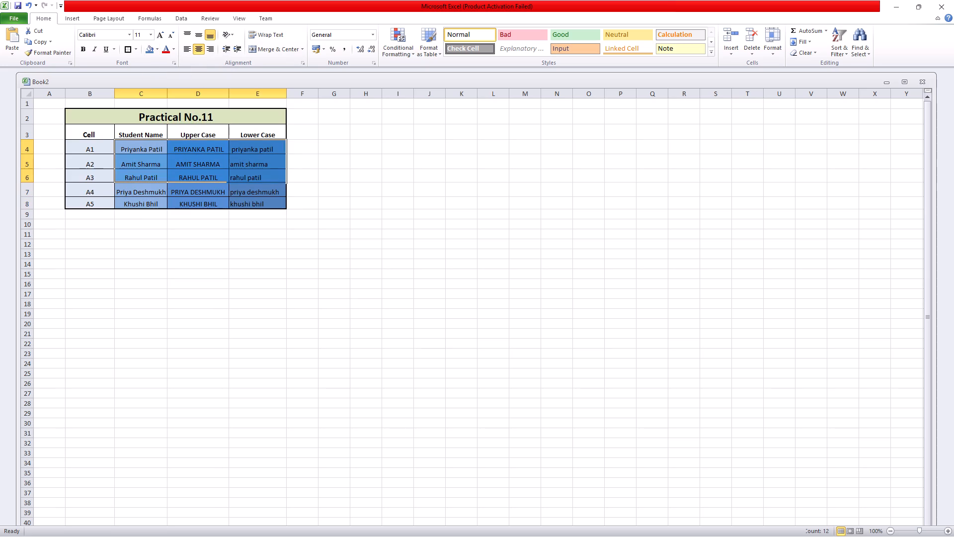
left_click_drag(262, 194, 268, 206)
left_click(159, 54)
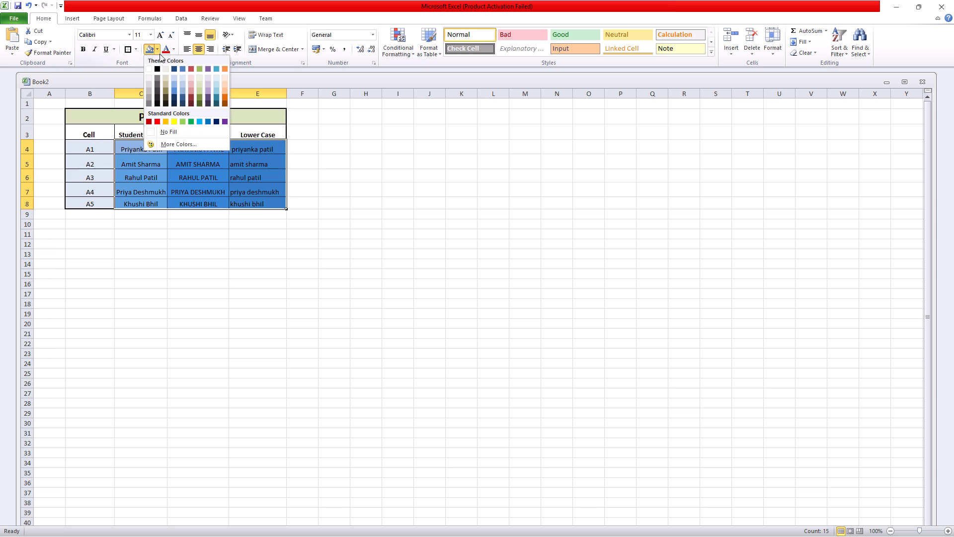
left_click(184, 79)
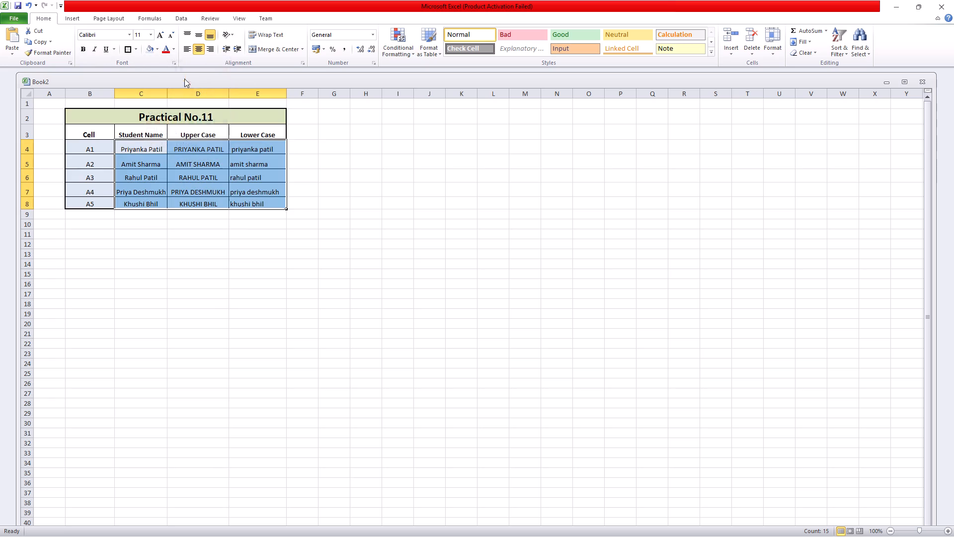
Fill the header row B3:E3, from Cell to Lower Case, with a medium purple theme colour.
left_click(93, 130)
left_click_drag(83, 130, 258, 132)
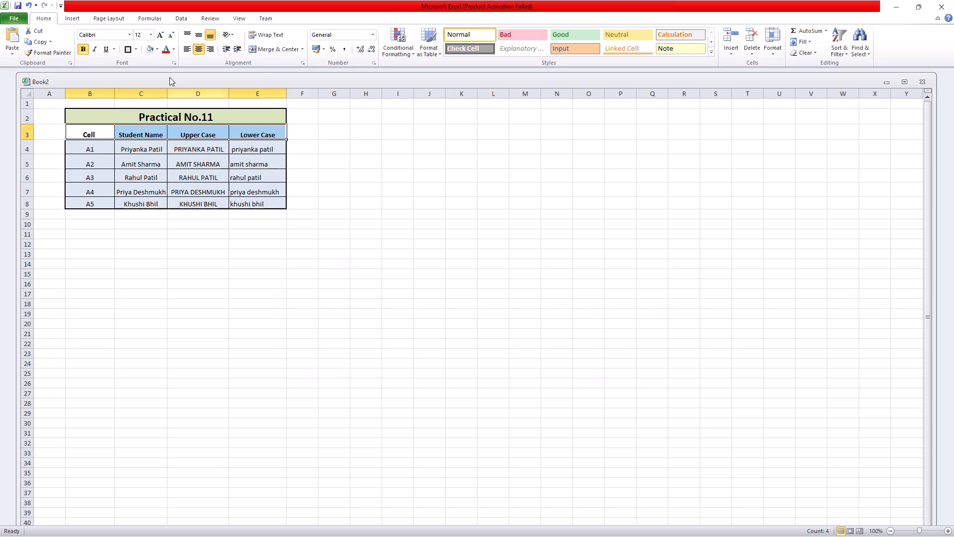
left_click(156, 47)
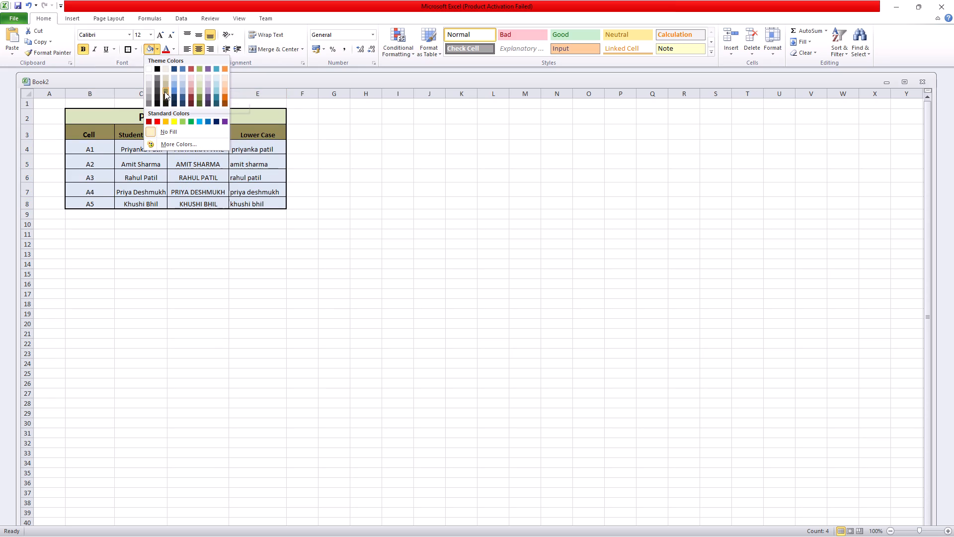
left_click(206, 93)
left_click(301, 178)
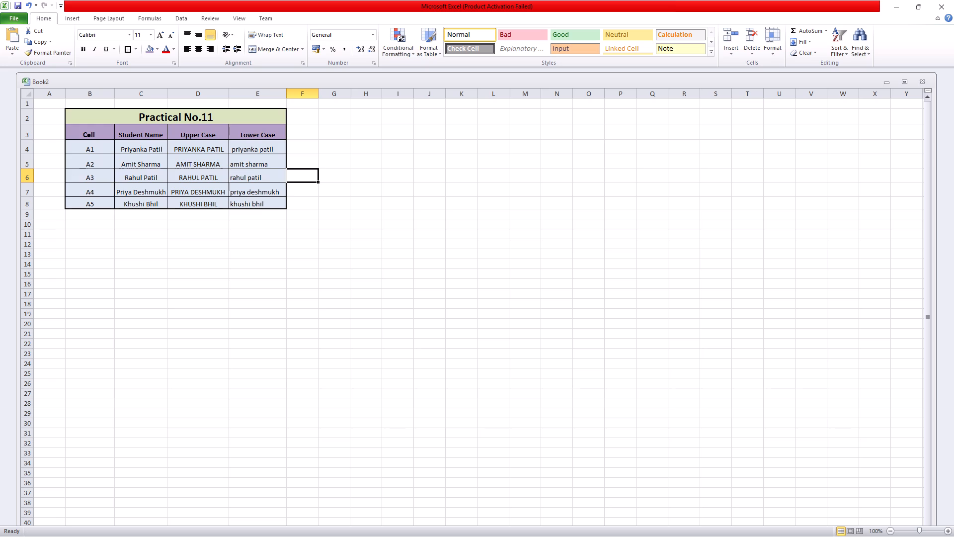
left_click(282, 206)
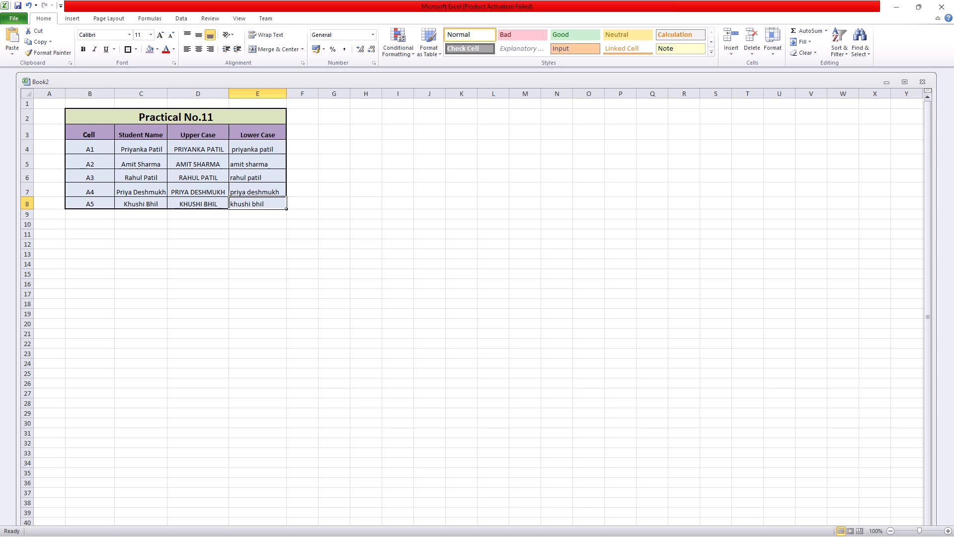
Replace the formula in the last Lower Case entry, E8, with the LOWER text function referencing cell d8.
left_click(280, 206)
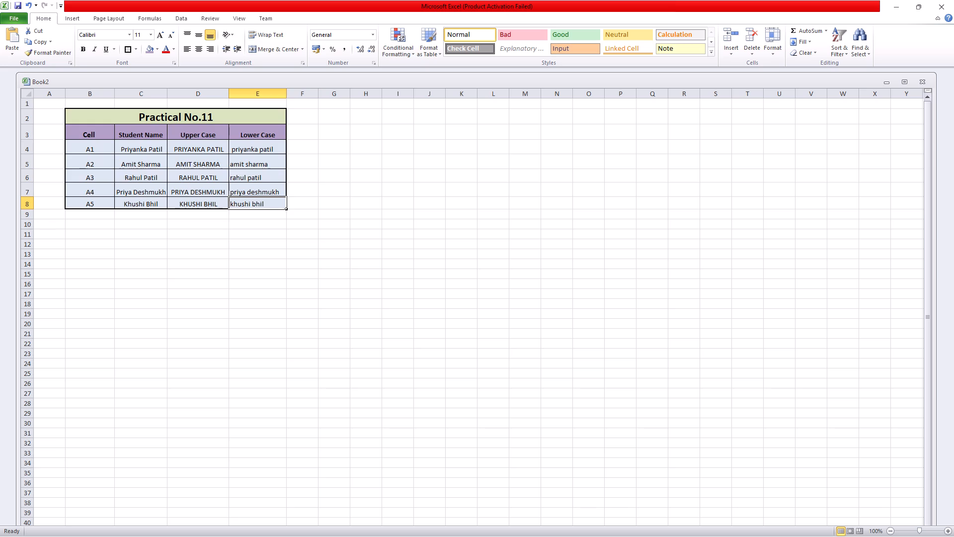
double_click(265, 203)
left_click(278, 201)
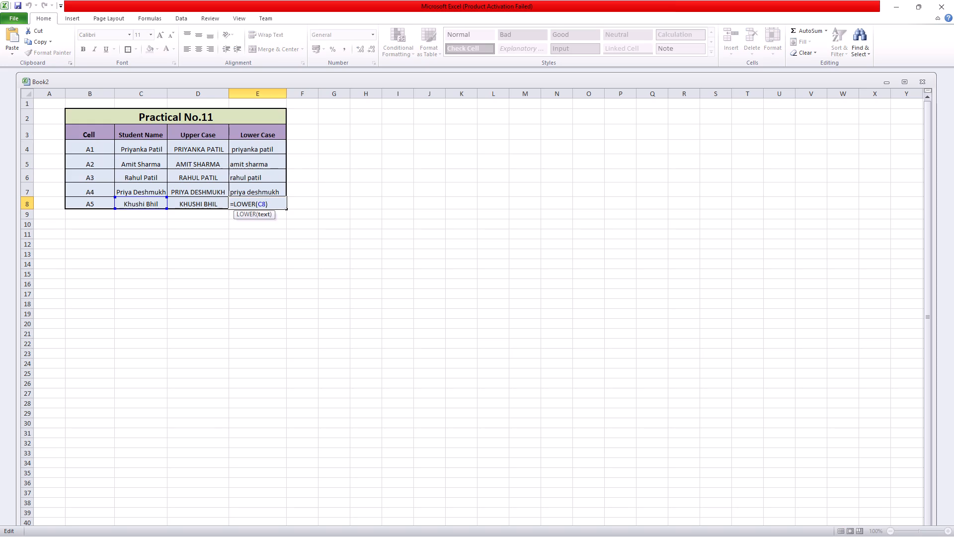
key("BackSpace")
key("BackSpace")
key("BackSpace")
key("BackSpace")
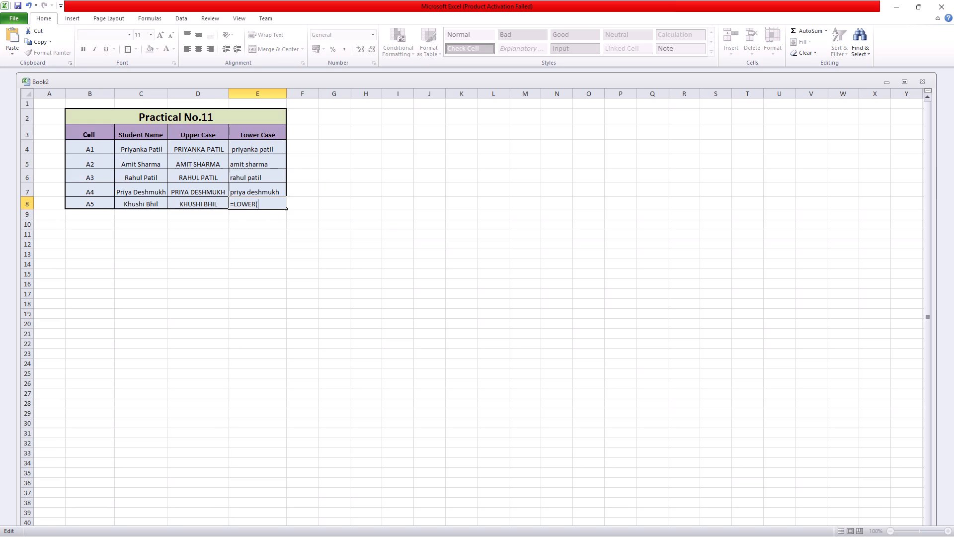
key("BackSpace")
key("BackSpace")
key("BackSpace")
key("BackSpace")
key("BackSpace")
left_click(152, 13)
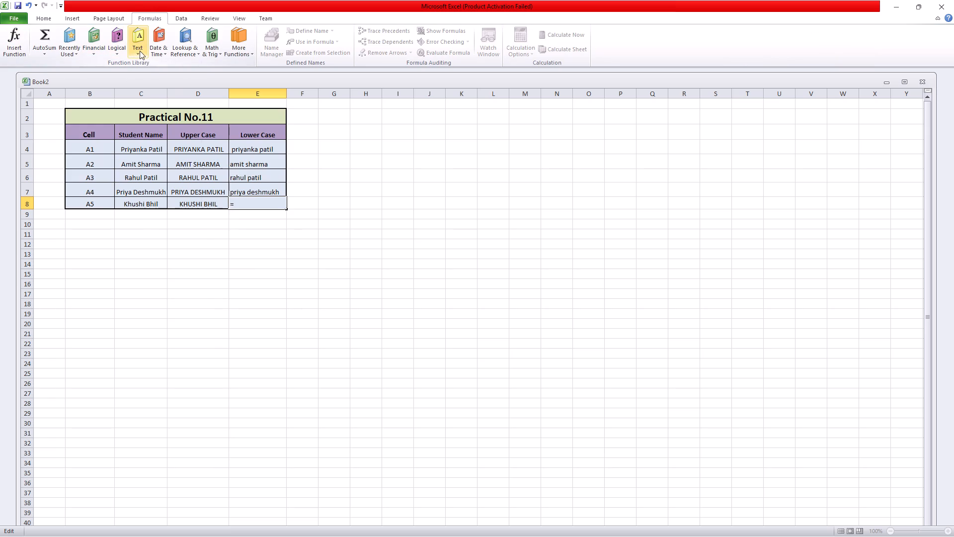
left_click(140, 51)
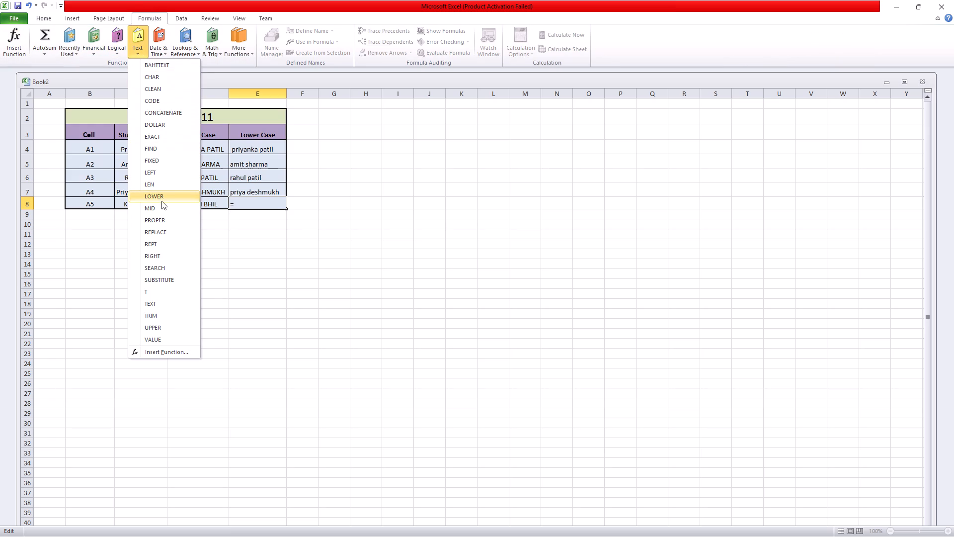
left_click(161, 201)
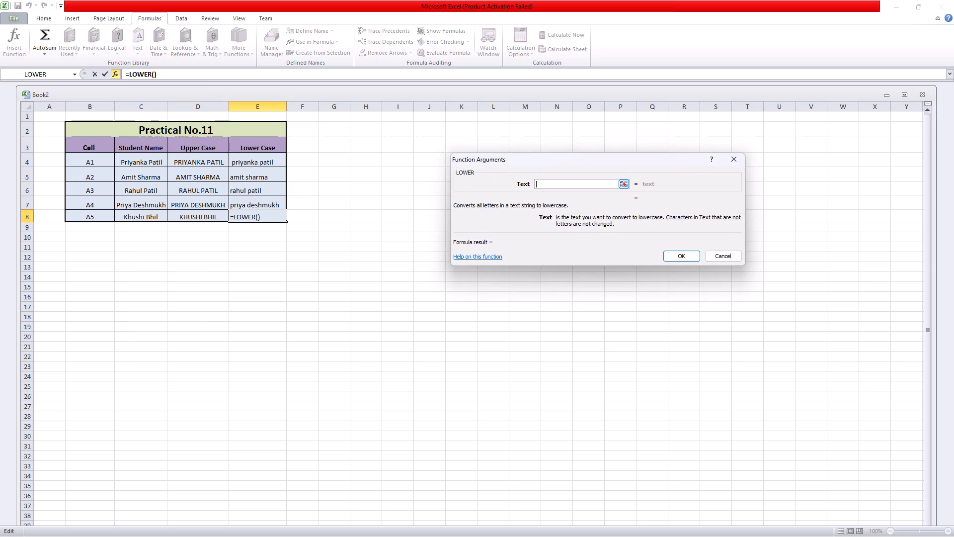
key("d")
key("8")
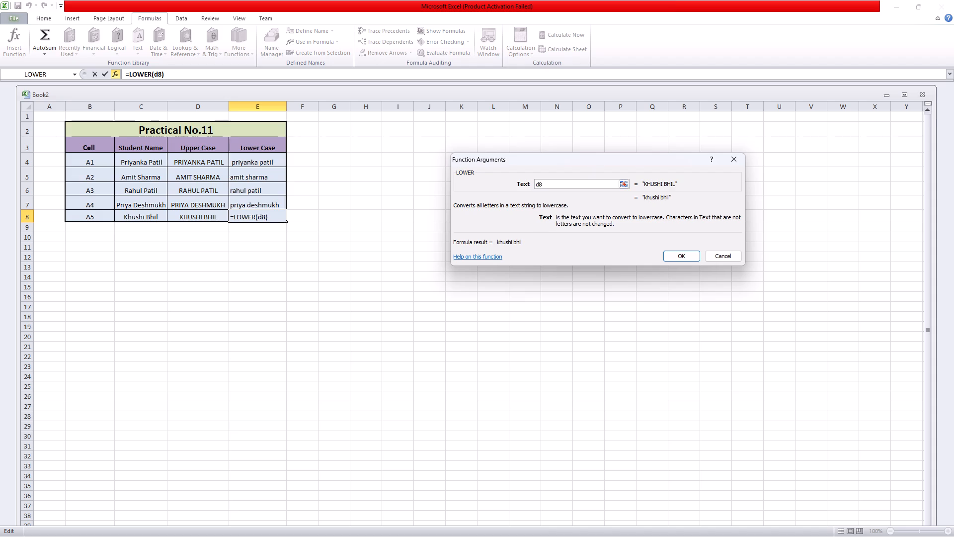
left_click(683, 255)
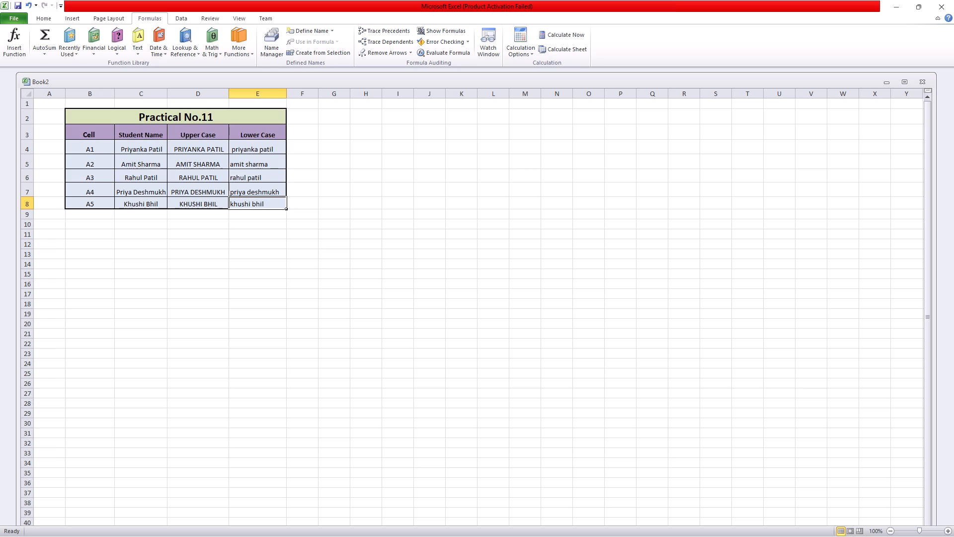
Set the font size of all entries below the header row, B4:E8, to 12.
left_click_drag(77, 143, 112, 164)
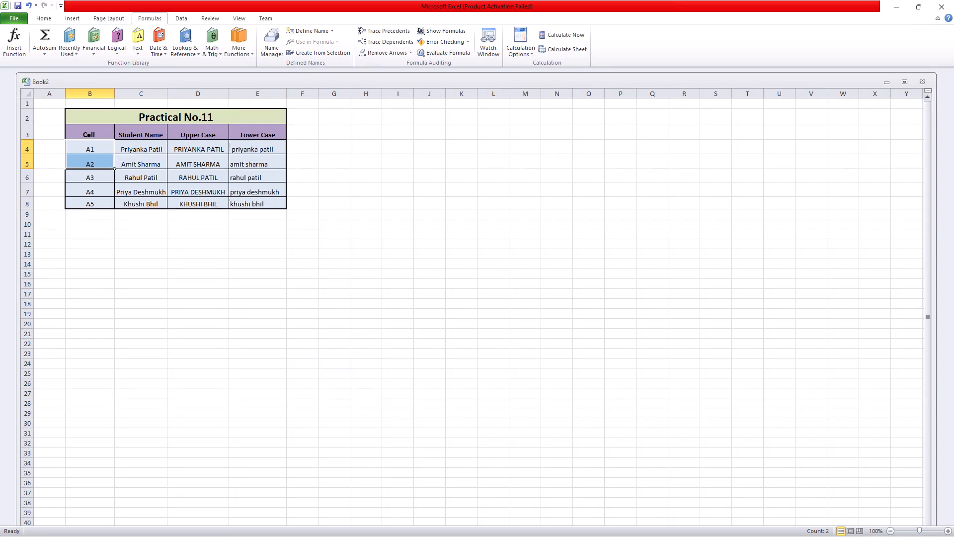
left_click_drag(112, 164, 270, 204)
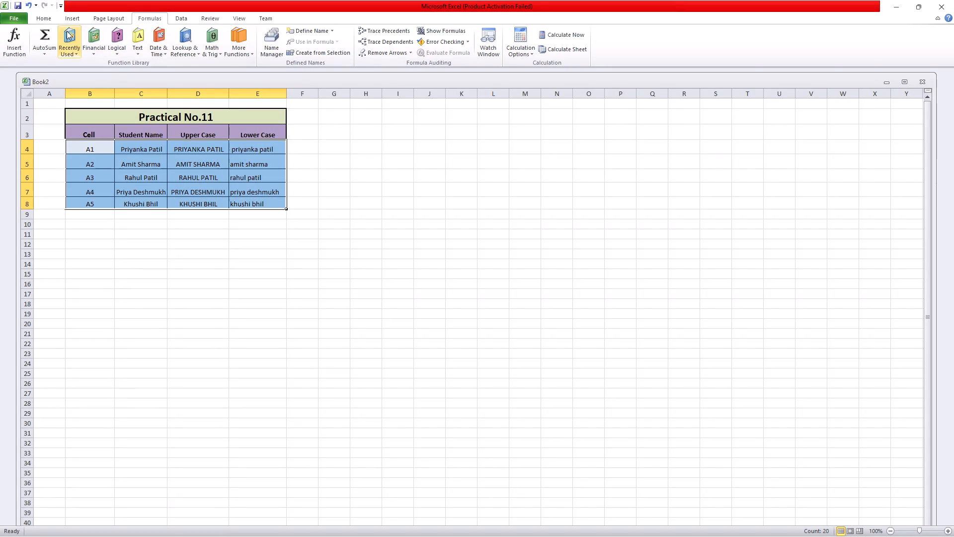
left_click(46, 19)
left_click(161, 28)
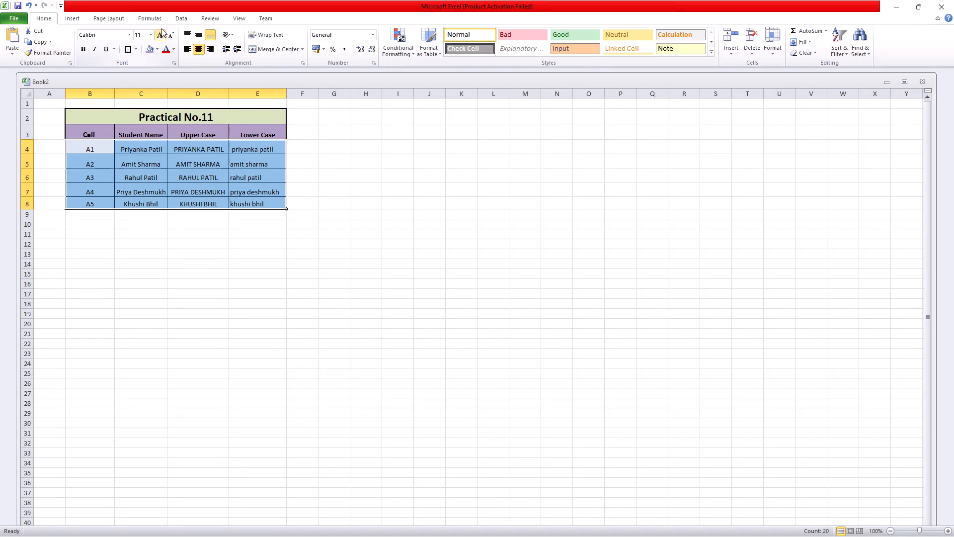
left_click(161, 34)
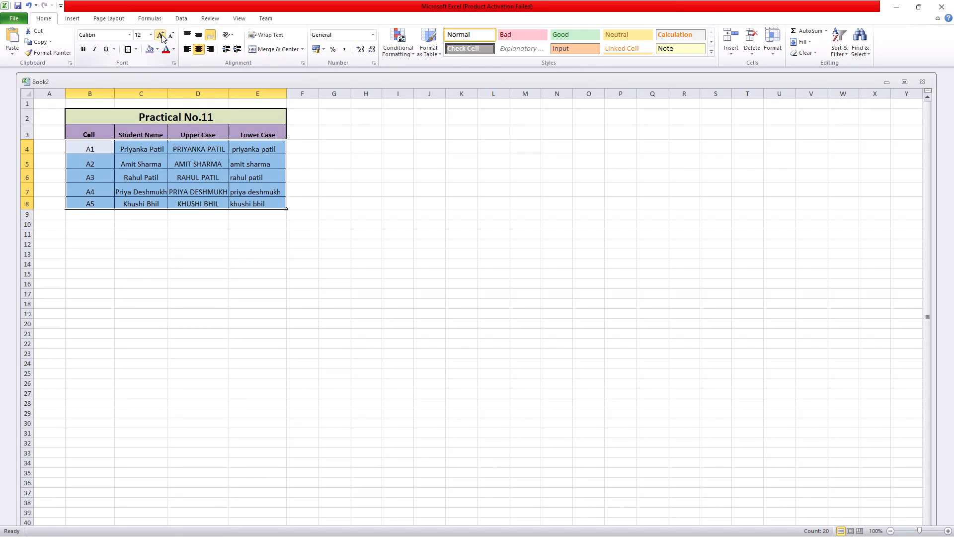
left_click(161, 34)
left_click(172, 35)
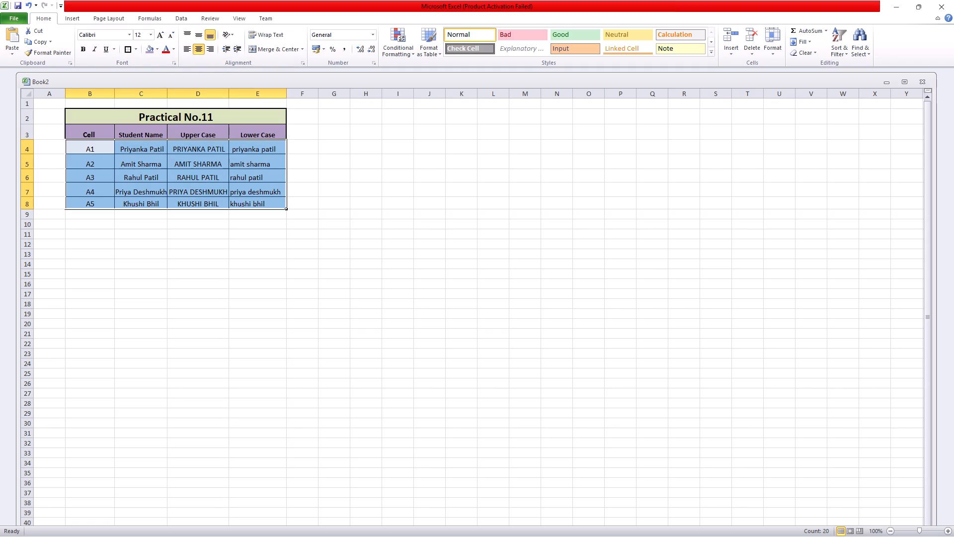
Increase the font size of the header row B3:E3, from Cell to Lower Case, to 14.
left_click(81, 134)
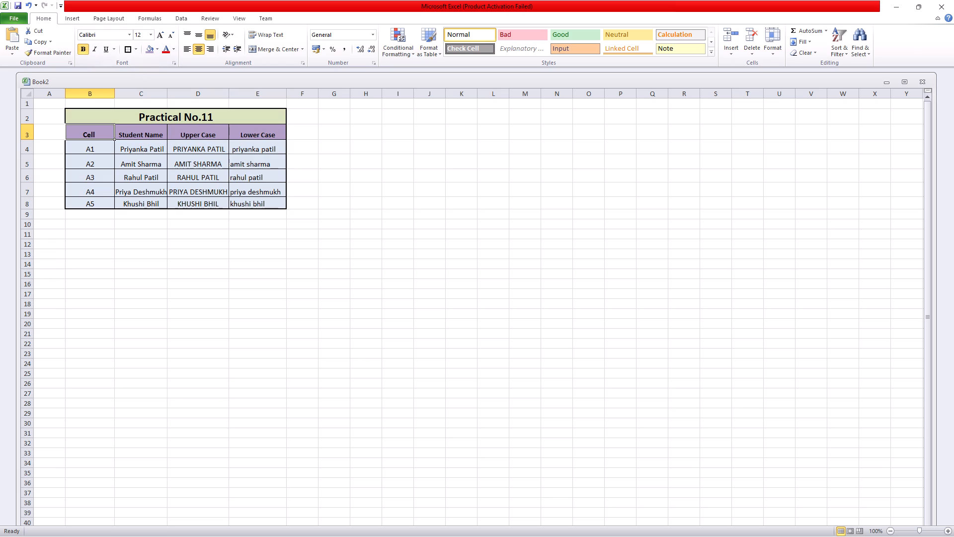
left_click_drag(91, 134, 266, 129)
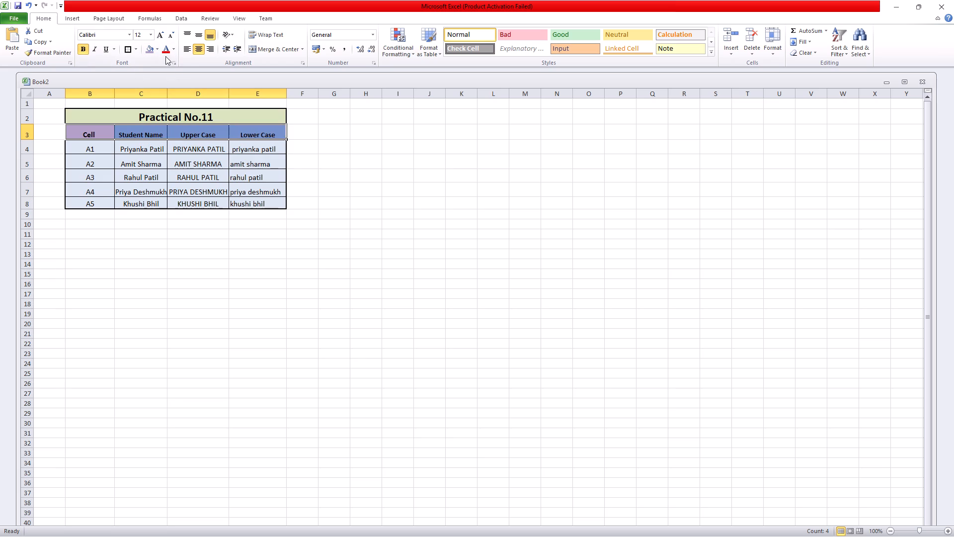
left_click(160, 33)
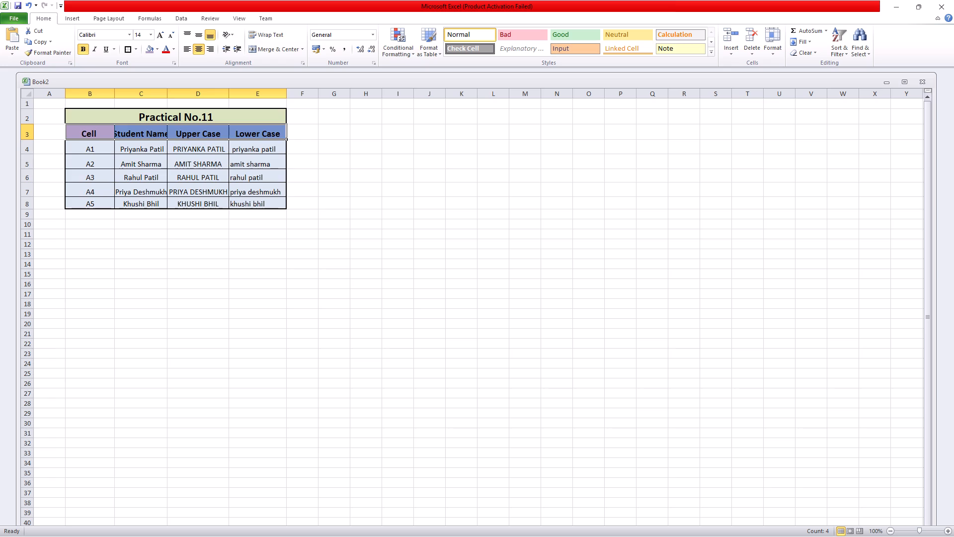
Widen the Student Name, Upper Case and Lower Case columns, C to E, so the enlarged text fits.
left_click_drag(167, 95, 179, 93)
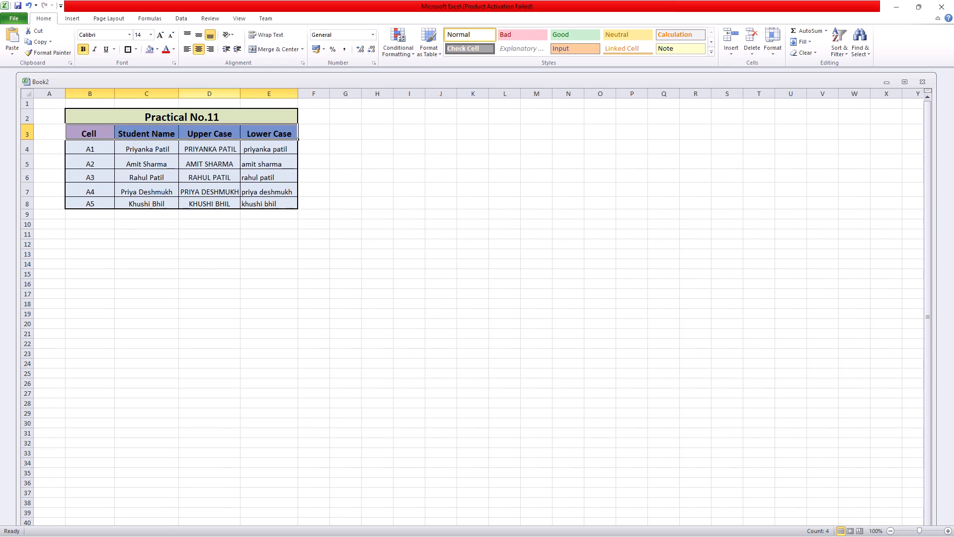
left_click_drag(238, 97, 245, 100)
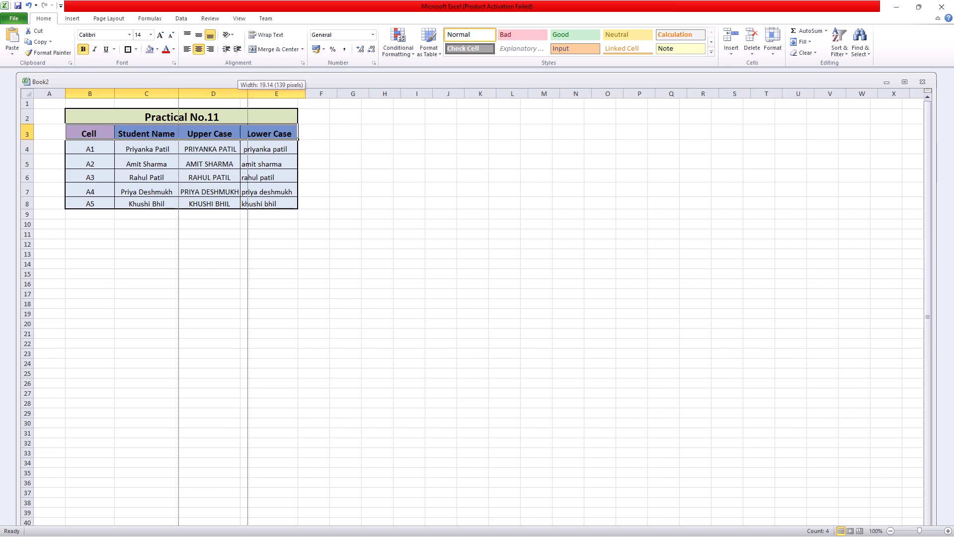
left_click_drag(245, 100, 246, 100)
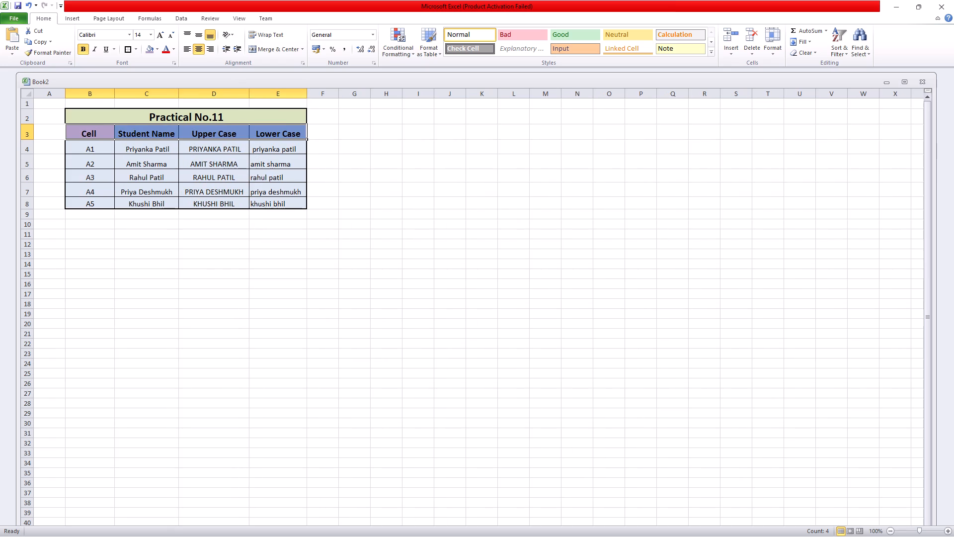
left_click(308, 99)
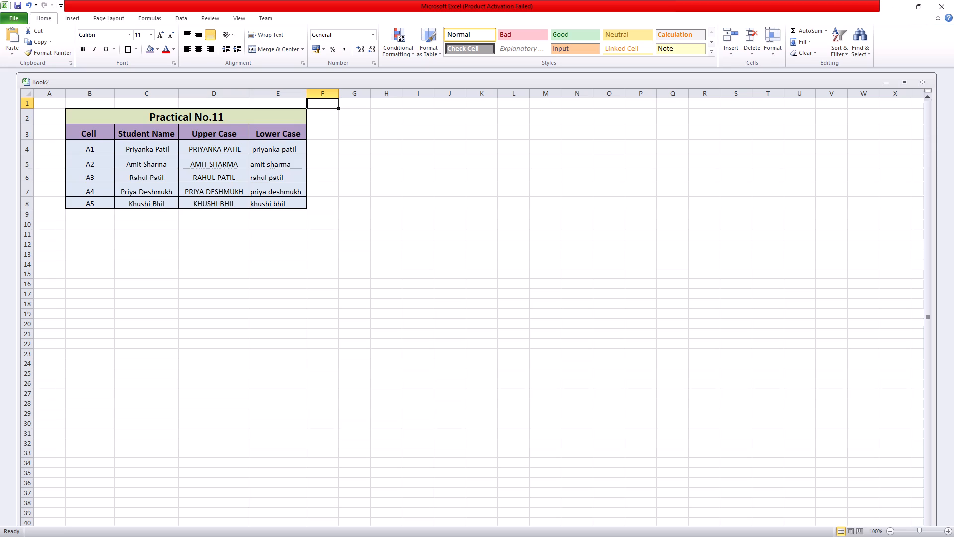
left_click_drag(309, 93, 315, 95)
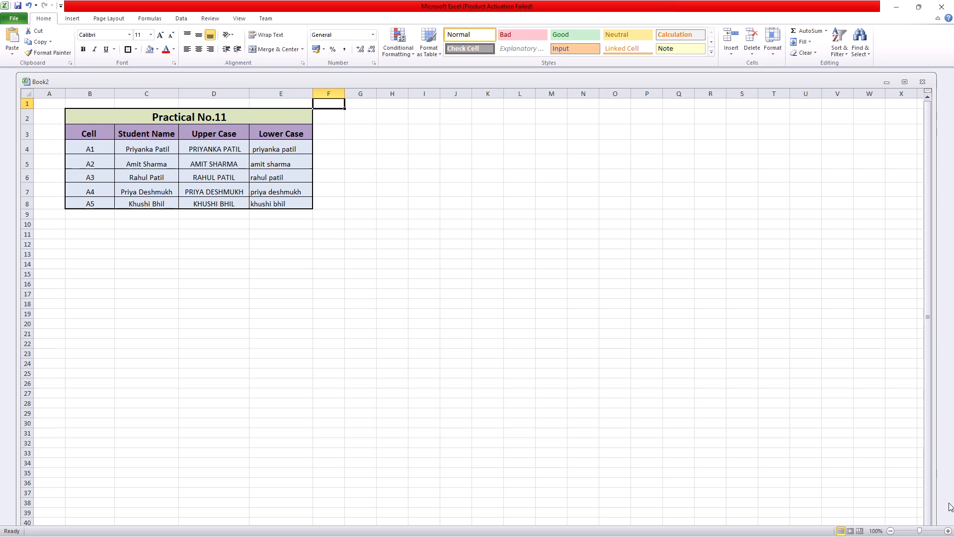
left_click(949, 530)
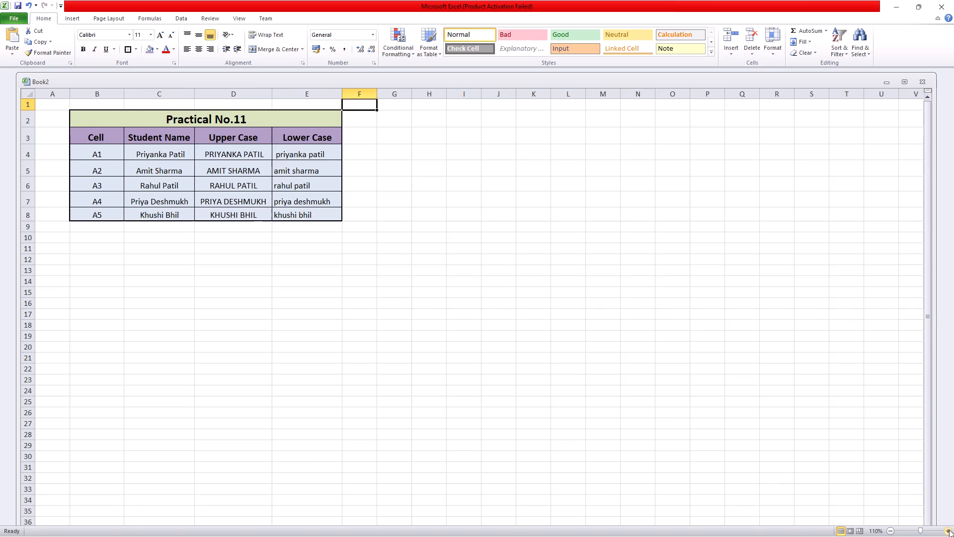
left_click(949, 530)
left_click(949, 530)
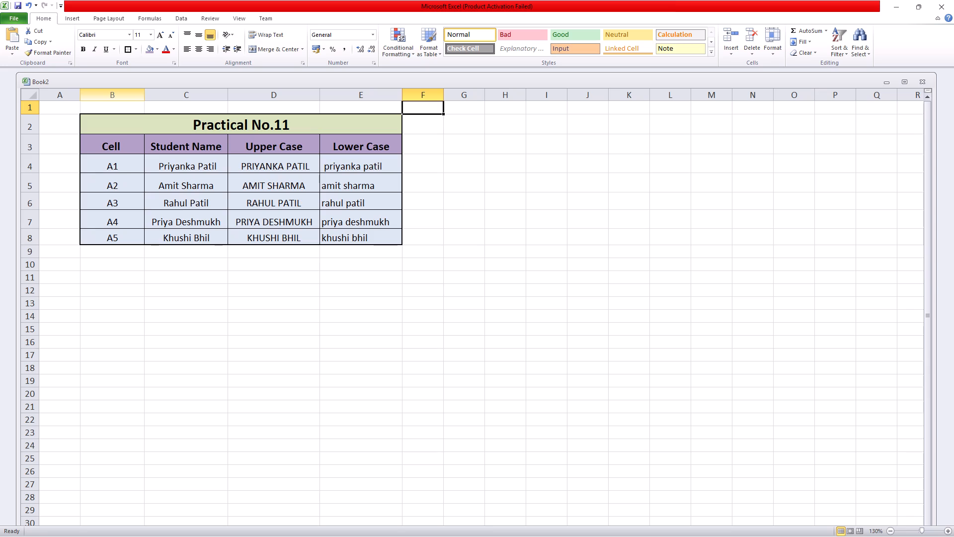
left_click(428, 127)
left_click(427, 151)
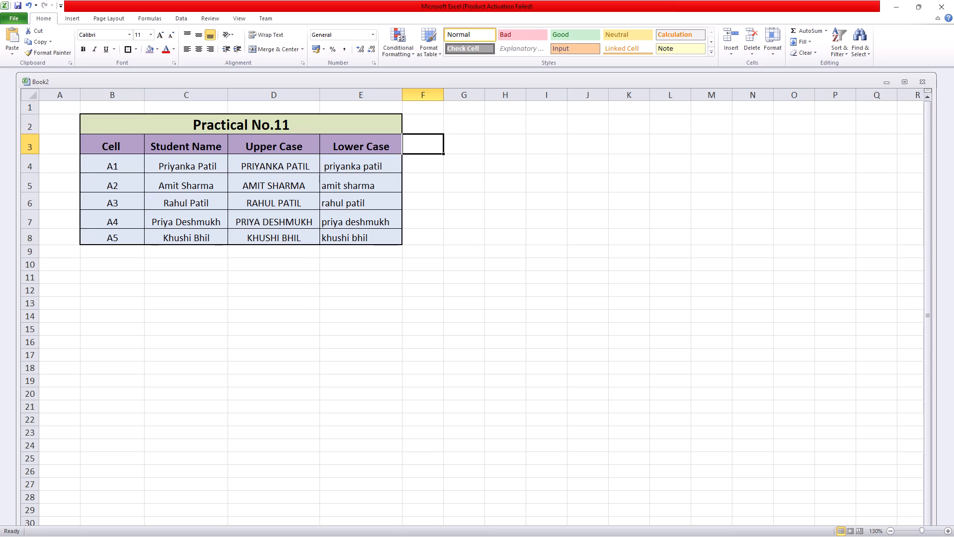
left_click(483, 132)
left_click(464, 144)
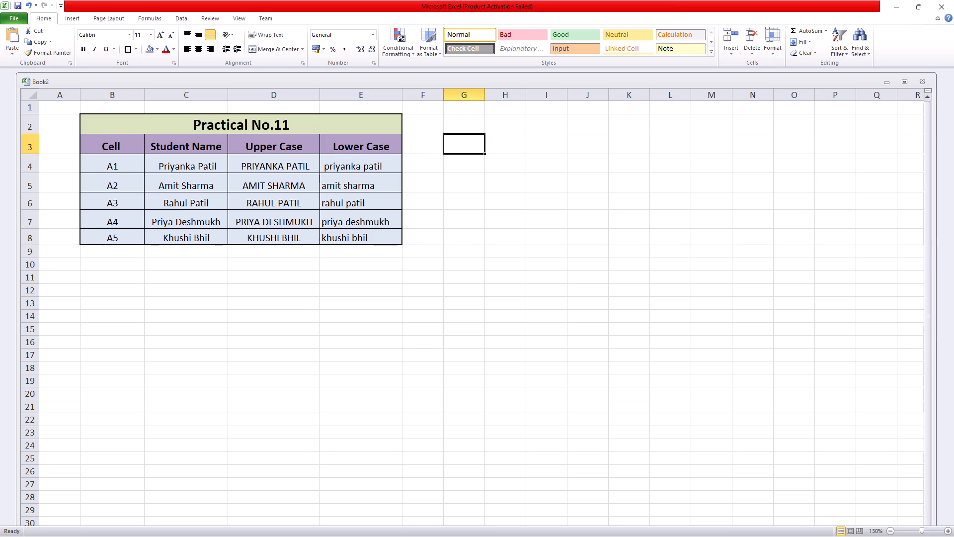
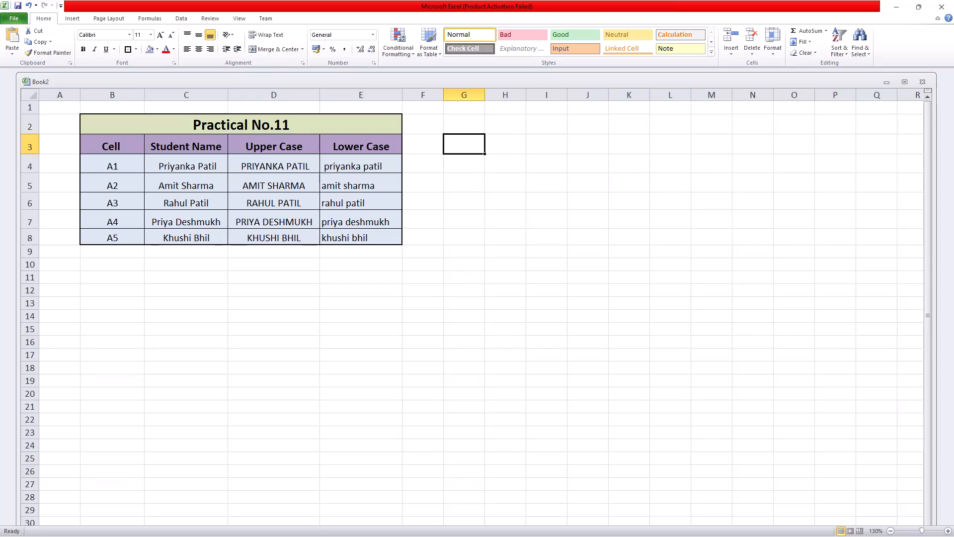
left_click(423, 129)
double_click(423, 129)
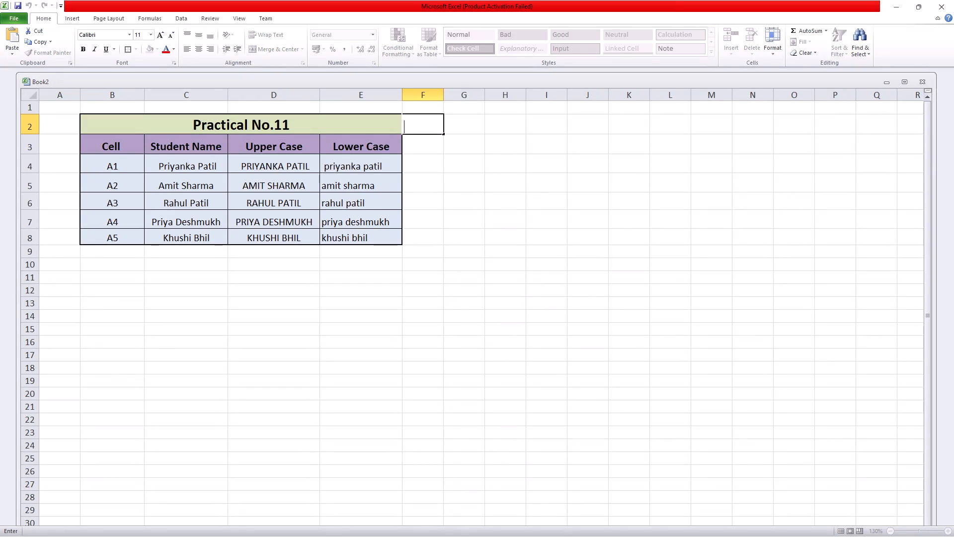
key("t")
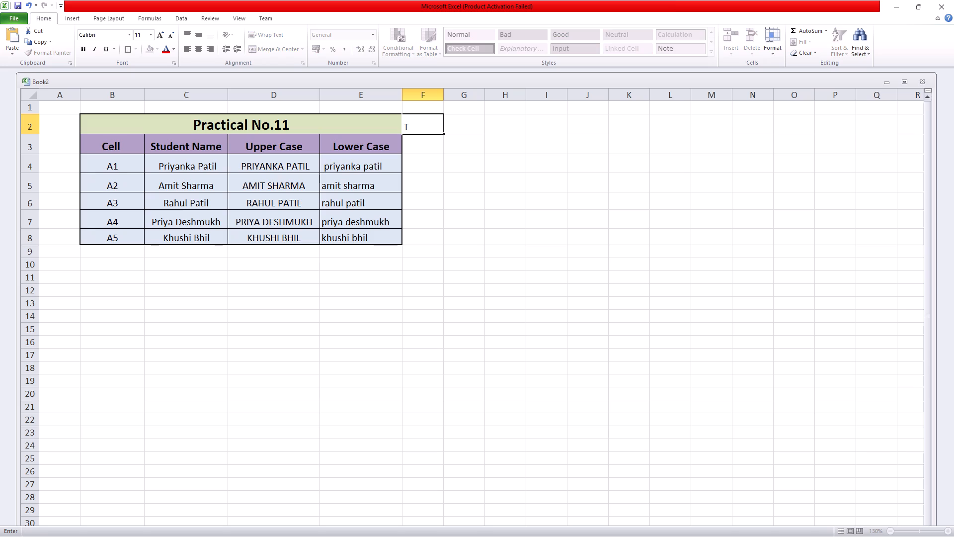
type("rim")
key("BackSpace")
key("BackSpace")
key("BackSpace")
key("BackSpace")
Add the column header Trim in cell F3, beside Lower Case.
key("Down")
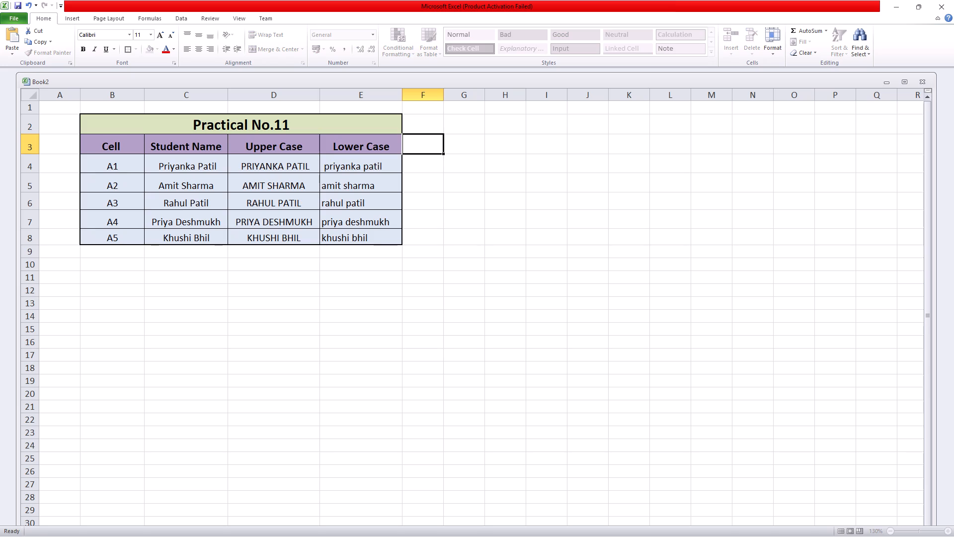
key("space")
key("t")
type("rim")
Insert the TRIM text function in F4, the first Trim entry, with cell c4 as its text.
left_click(425, 166)
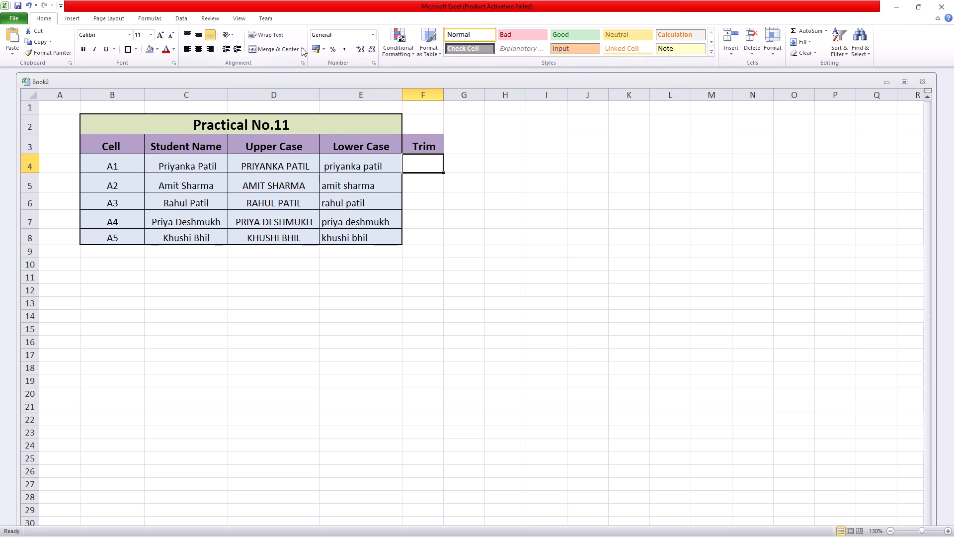
left_click(143, 17)
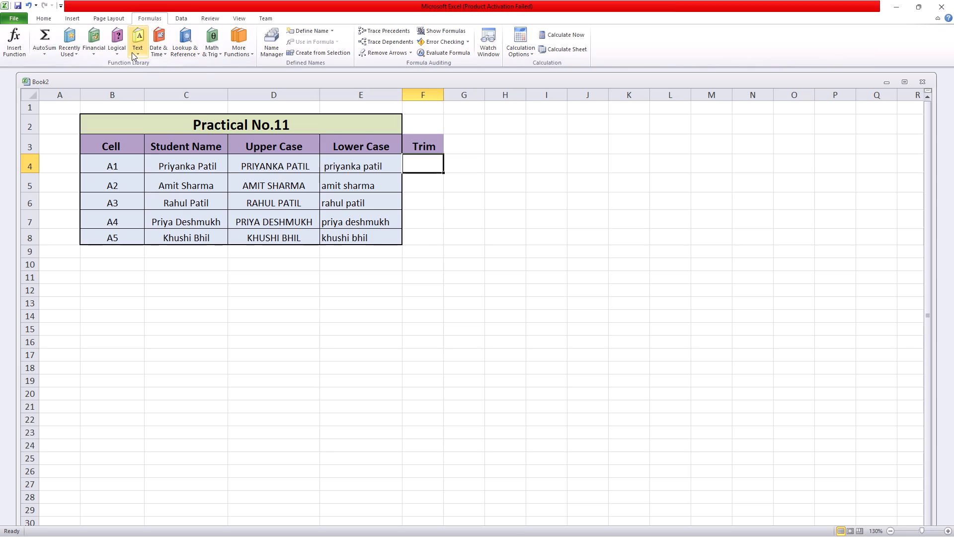
left_click(132, 52)
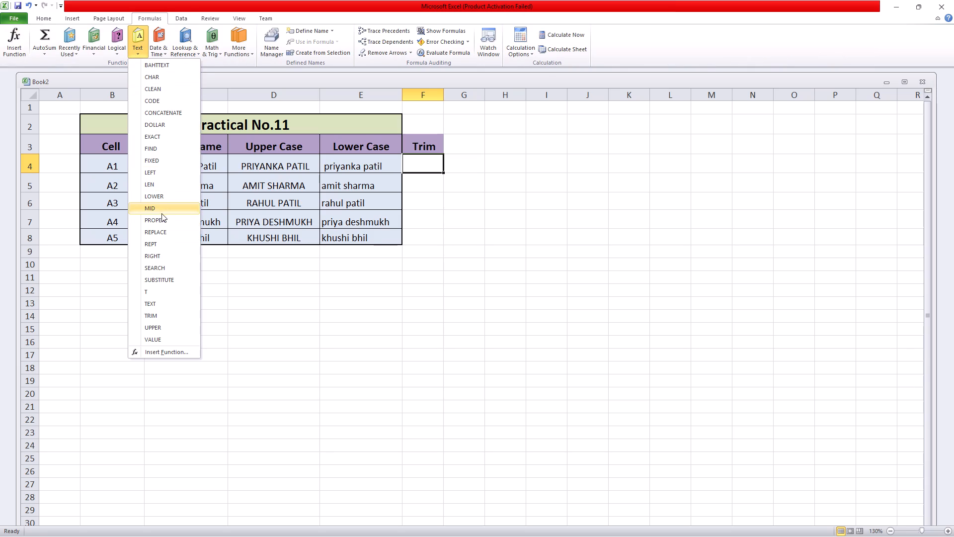
left_click(150, 316)
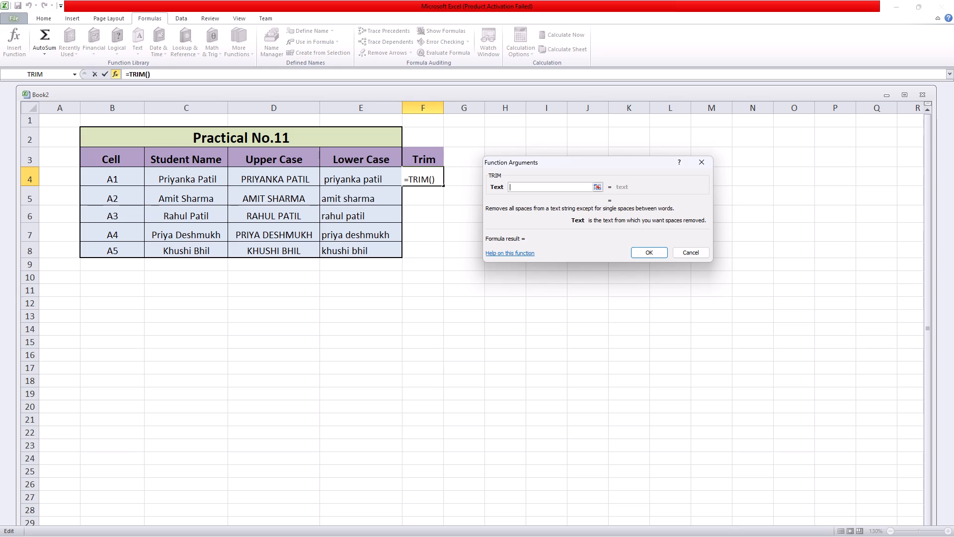
key("c")
key("4")
left_click(645, 251)
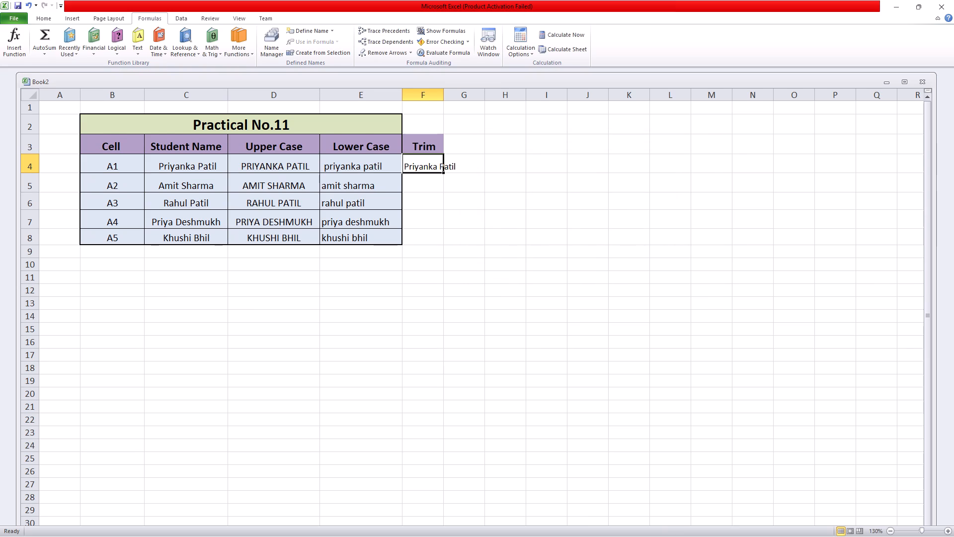
Widen the Trim column F so the trimmed student names fit.
left_click_drag(446, 98, 470, 105)
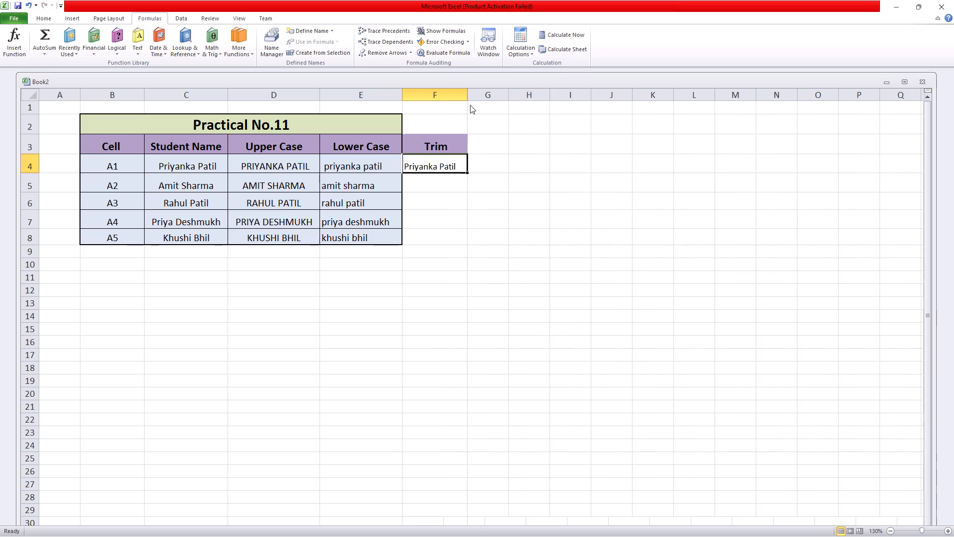
Fill the TRIM formula from F4 down through F8 for the remaining students.
left_click(431, 183)
left_click(443, 162)
left_click_drag(465, 172, 456, 247)
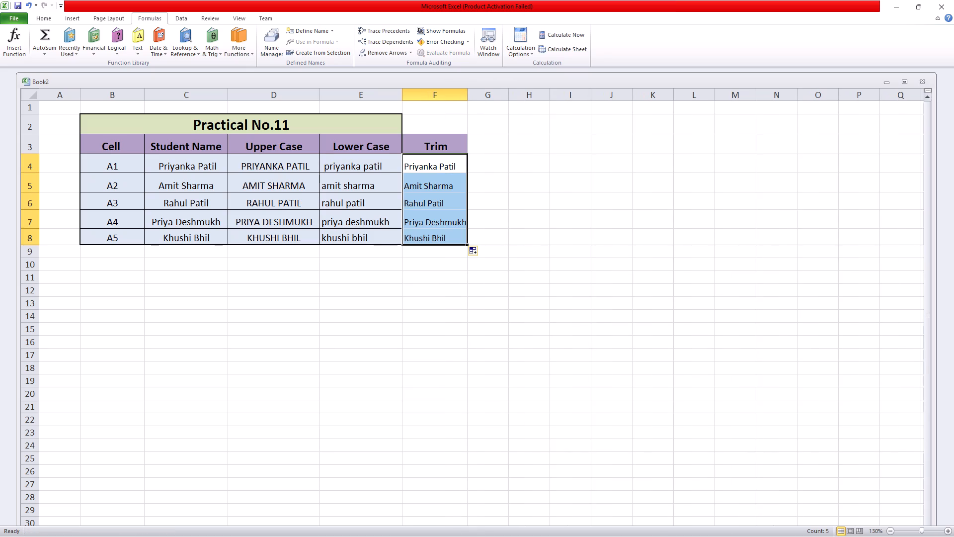
Add the column header Len in cell G3, beside Trim.
left_click(497, 140)
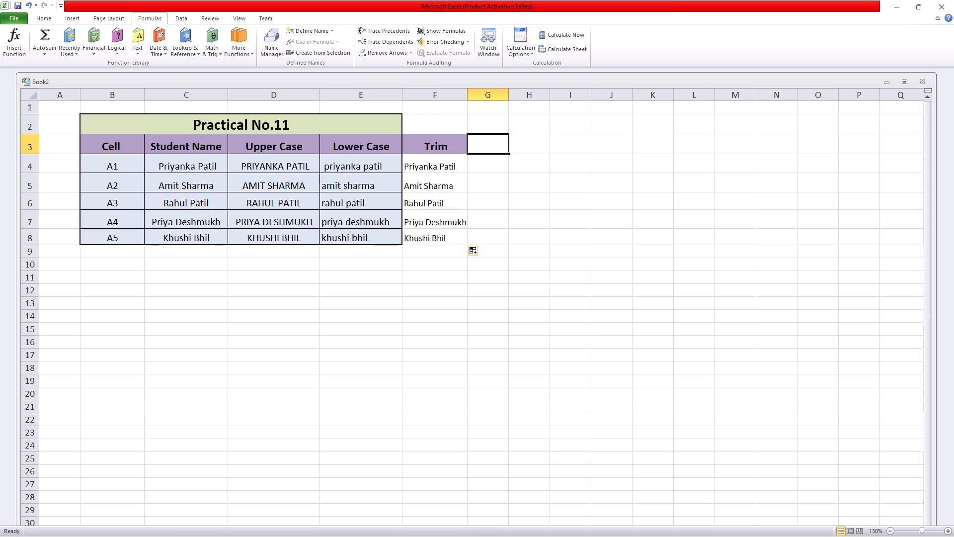
double_click(486, 147)
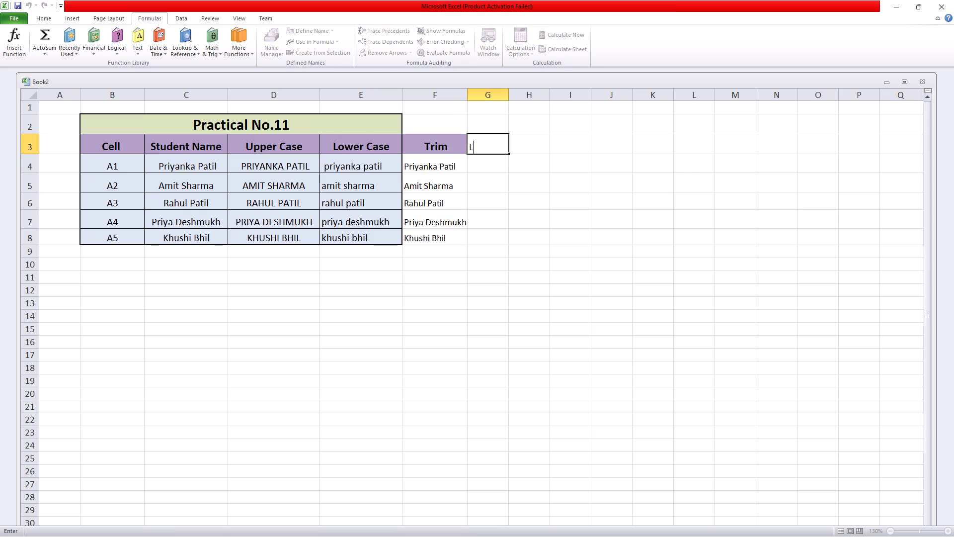
type("en")
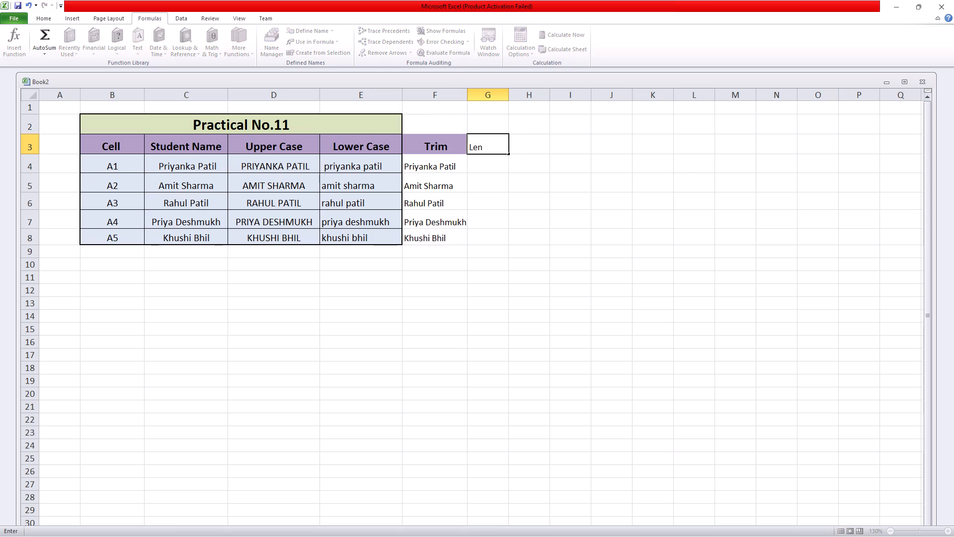
key("Down")
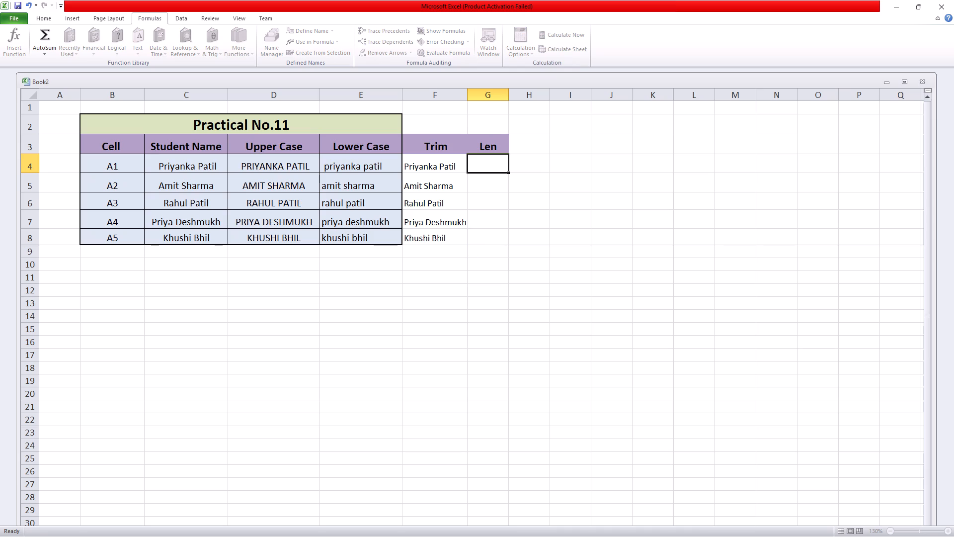
Widen the Trim column F slightly more to fit its longest name.
left_click(468, 99)
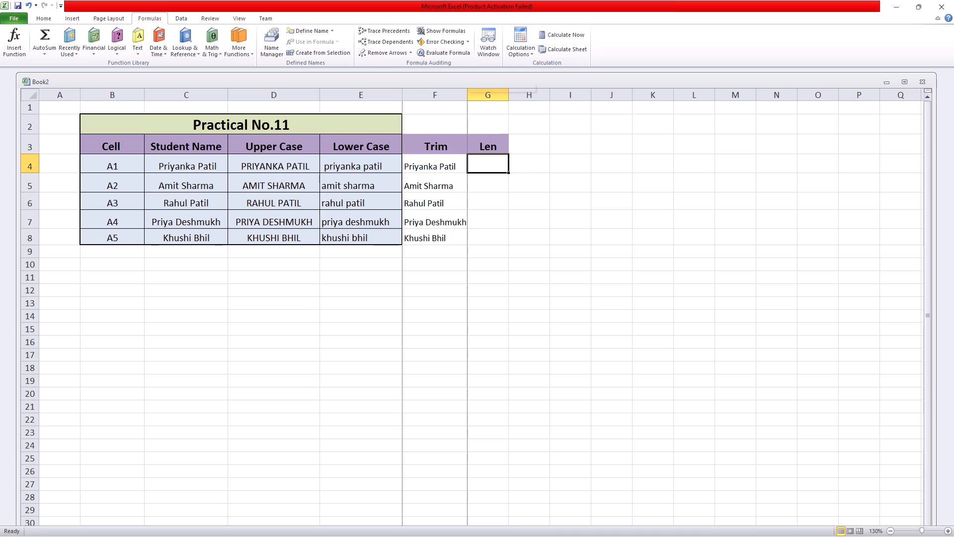
Insert the LEN text function in G4, the first Len entry, with cell c4 as its text.
double_click(493, 164)
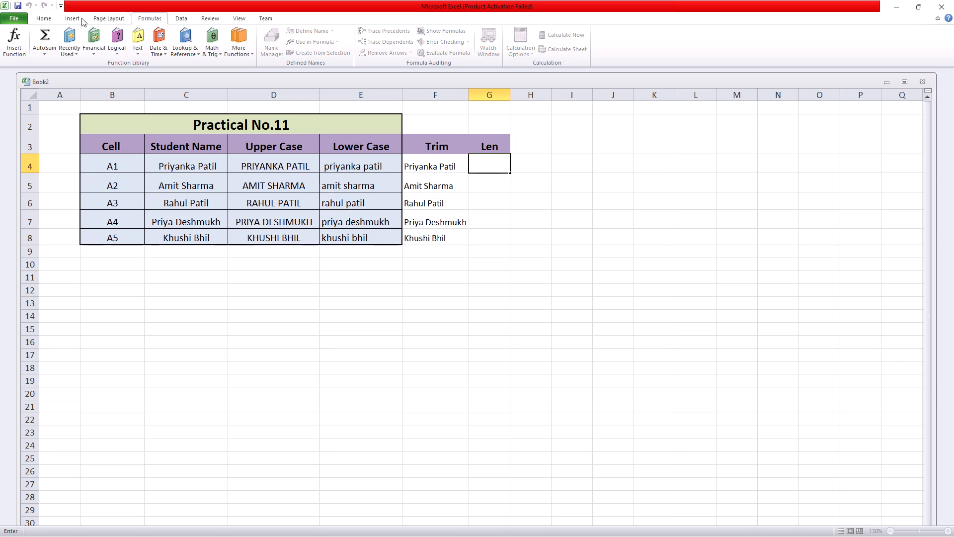
left_click(137, 51)
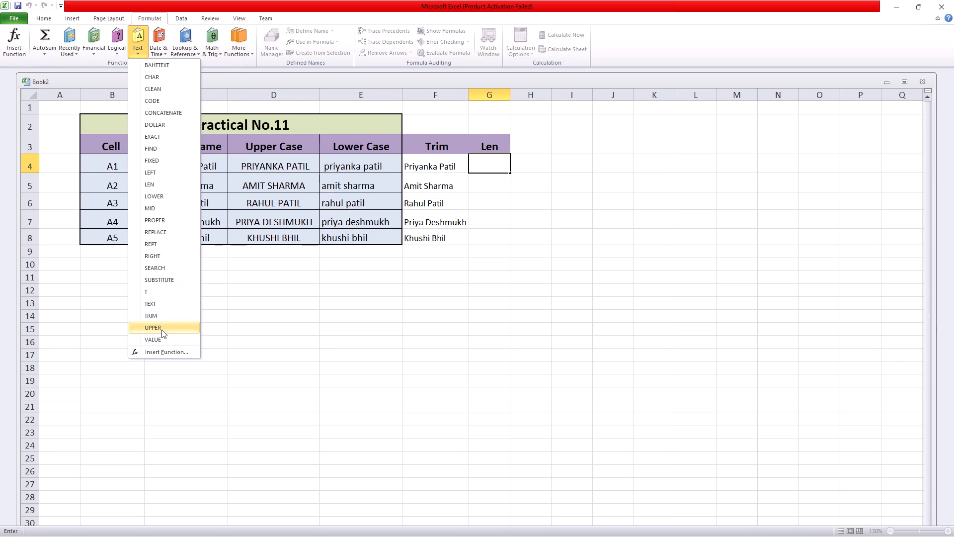
left_click(183, 187)
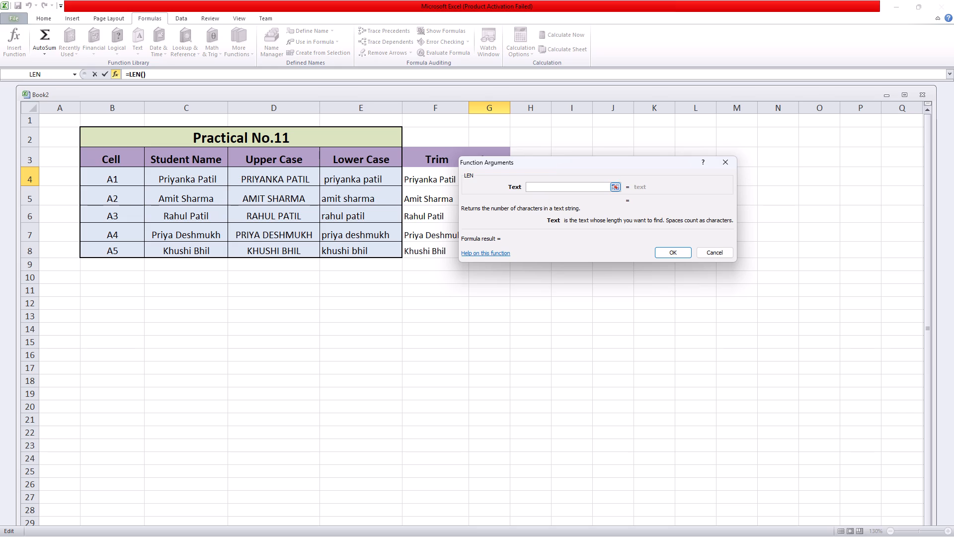
type("c4")
left_click(684, 255)
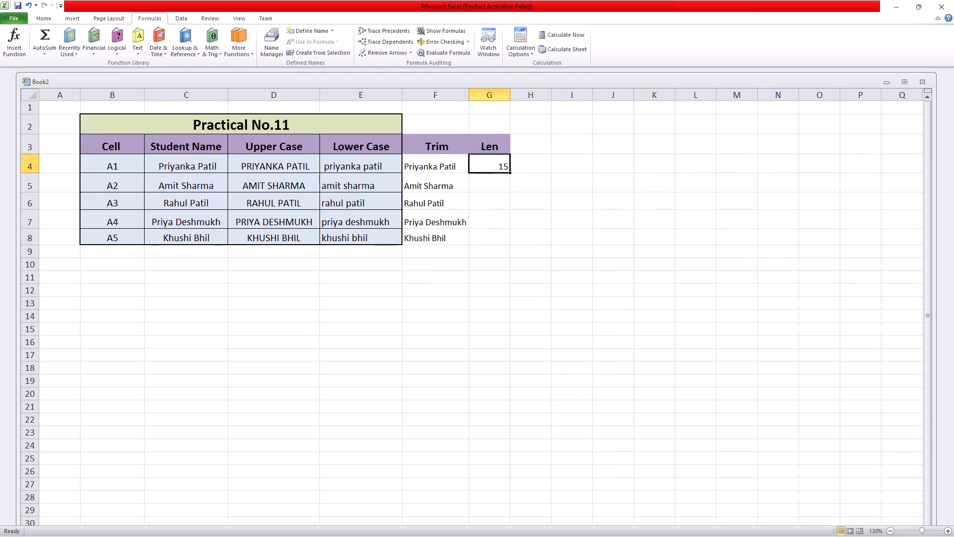
Fill the LEN formula from G4 down through G8 for the remaining students.
left_click(512, 174)
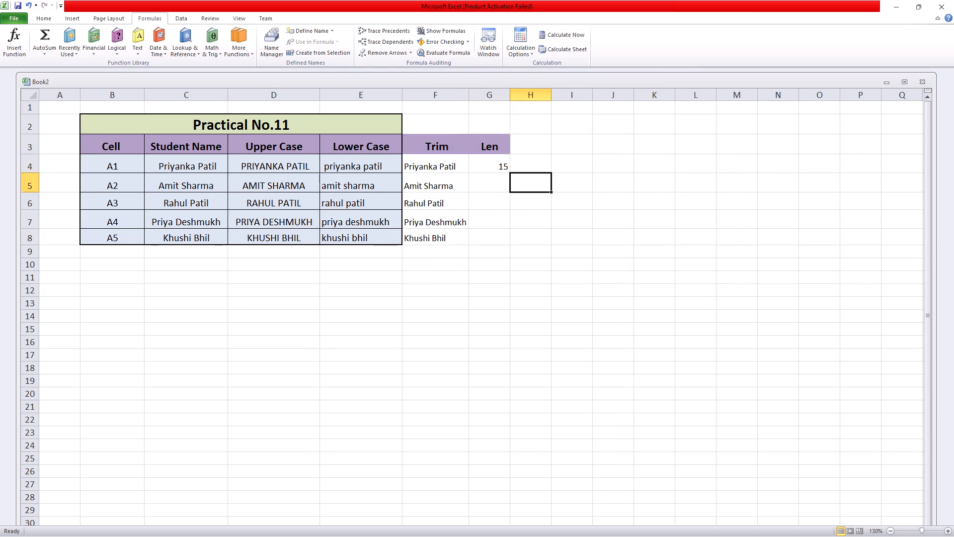
left_click(495, 166)
left_click_drag(508, 174, 501, 236)
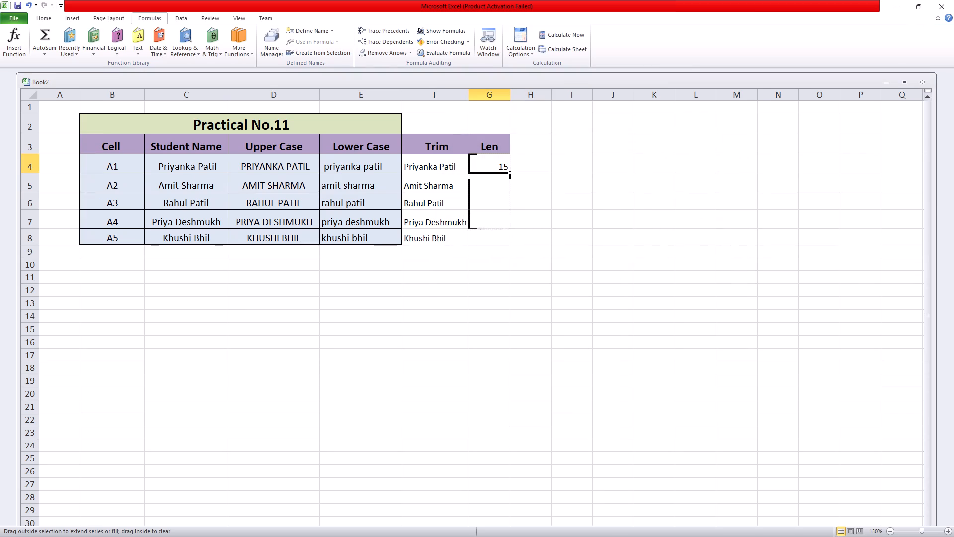
left_click_drag(501, 236, 501, 244)
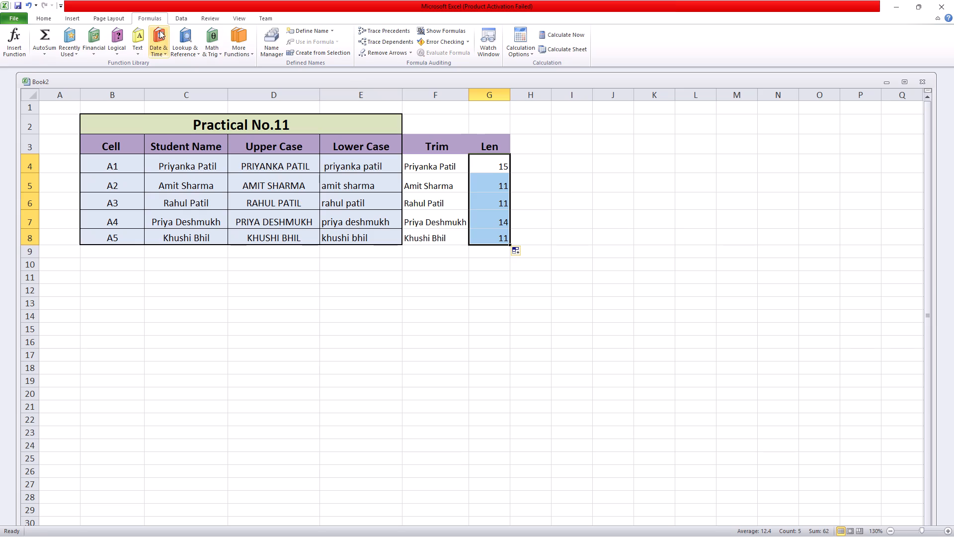
Centre the Trim and Len entries, F4:G8, horizontally in their cells.
left_click(42, 11)
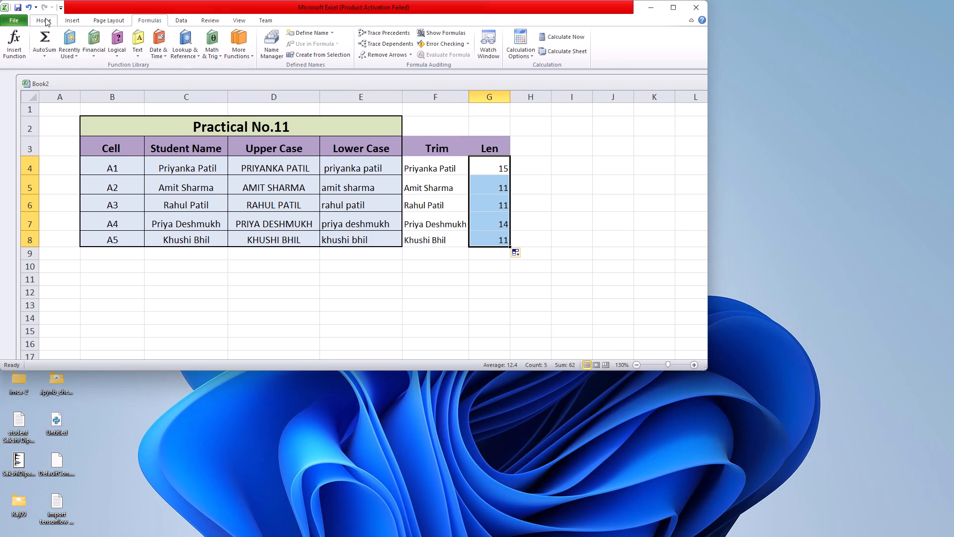
left_click(45, 18)
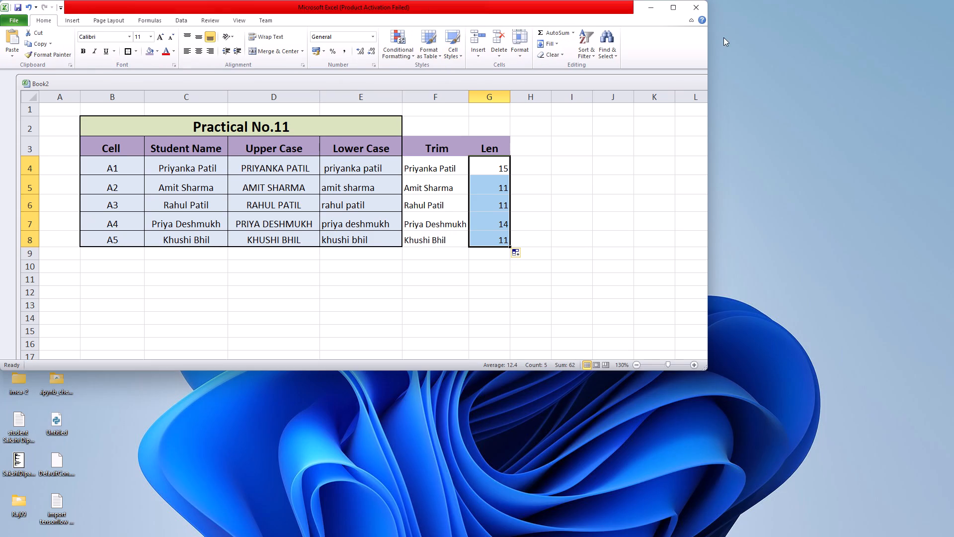
left_click(672, 5)
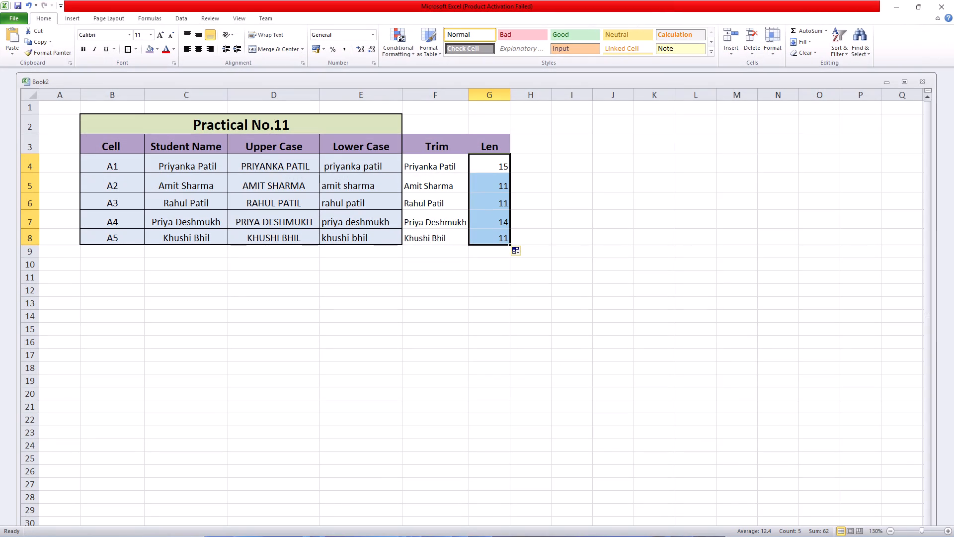
left_click_drag(411, 165, 494, 237)
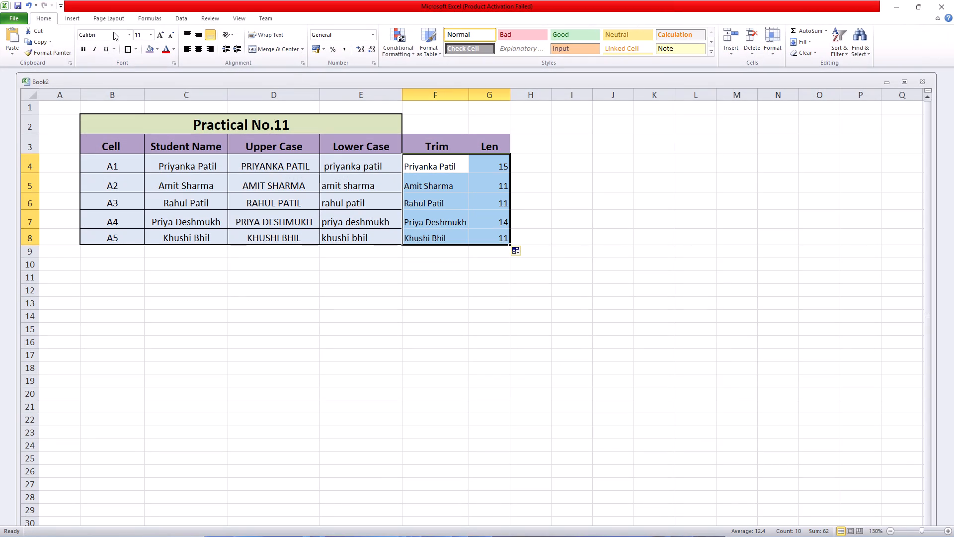
left_click(199, 47)
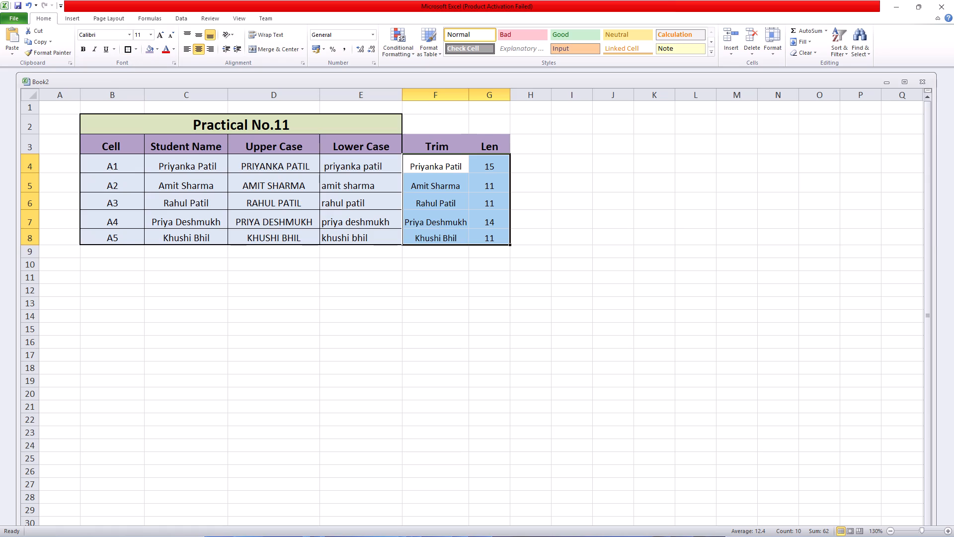
Apply all borders and a thick box border to the whole table, B2:G8, including the Trim and Len columns.
left_click_drag(122, 125, 491, 238)
left_click(131, 47)
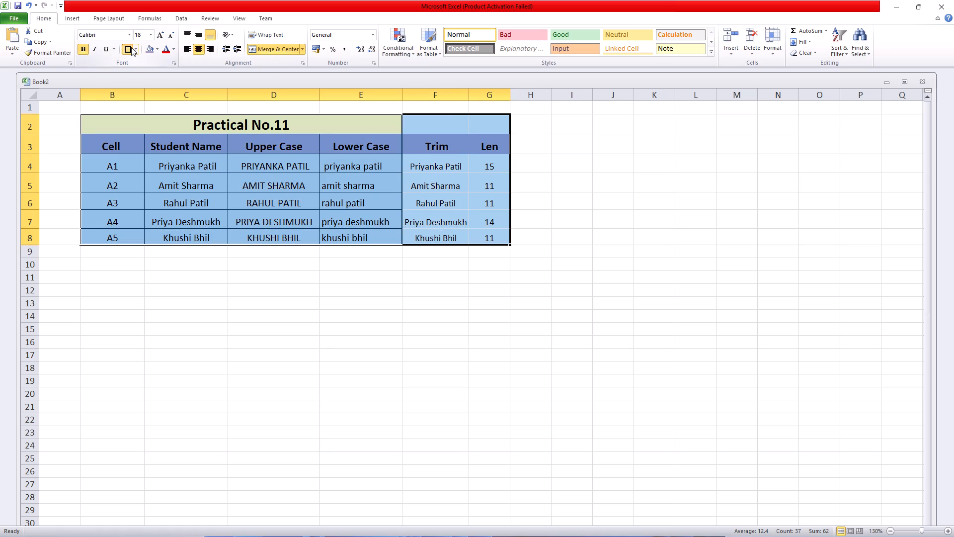
left_click(139, 49)
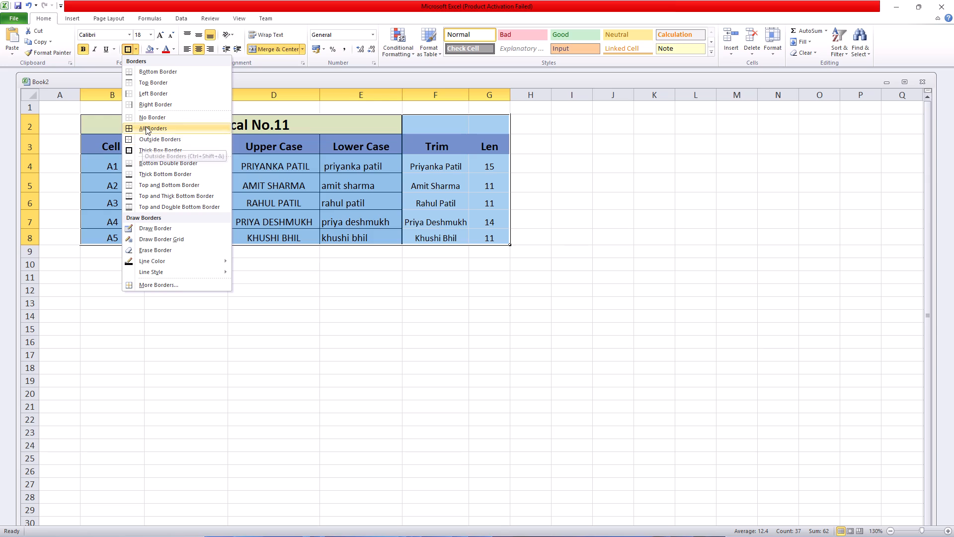
left_click(146, 126)
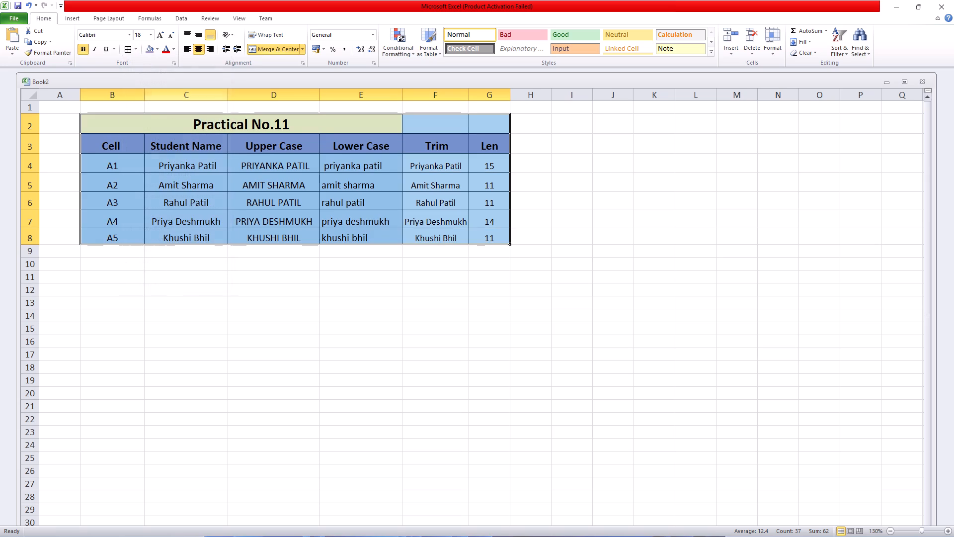
left_click(137, 48)
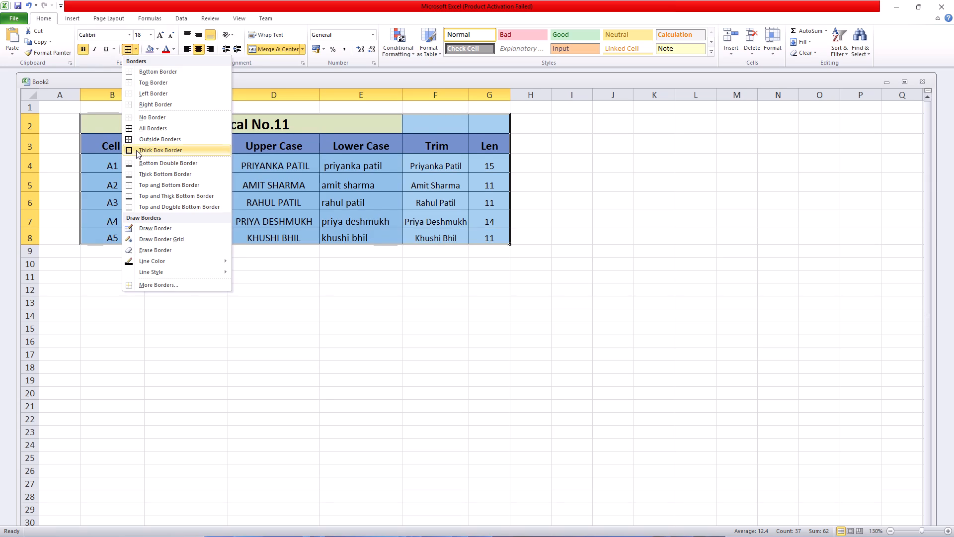
left_click(136, 150)
left_click(446, 280)
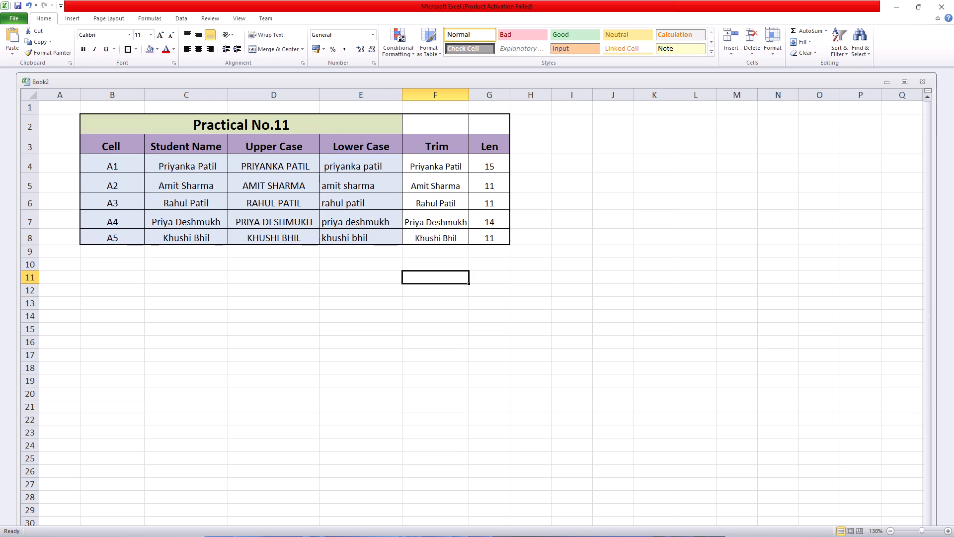
Fill the Trim and Len entries, F4:G8, with the same light blue as the other student rows.
left_click_drag(414, 166, 470, 175)
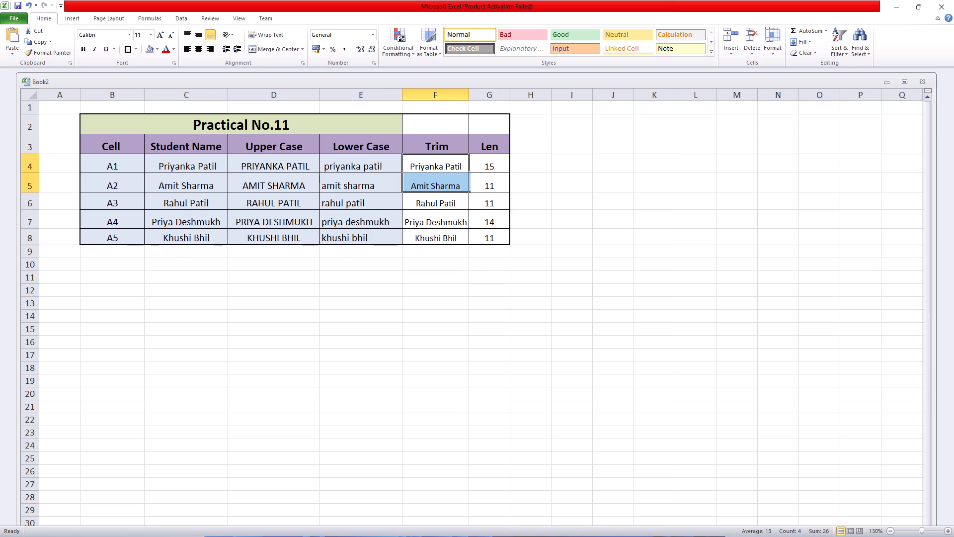
left_click_drag(470, 175, 498, 236)
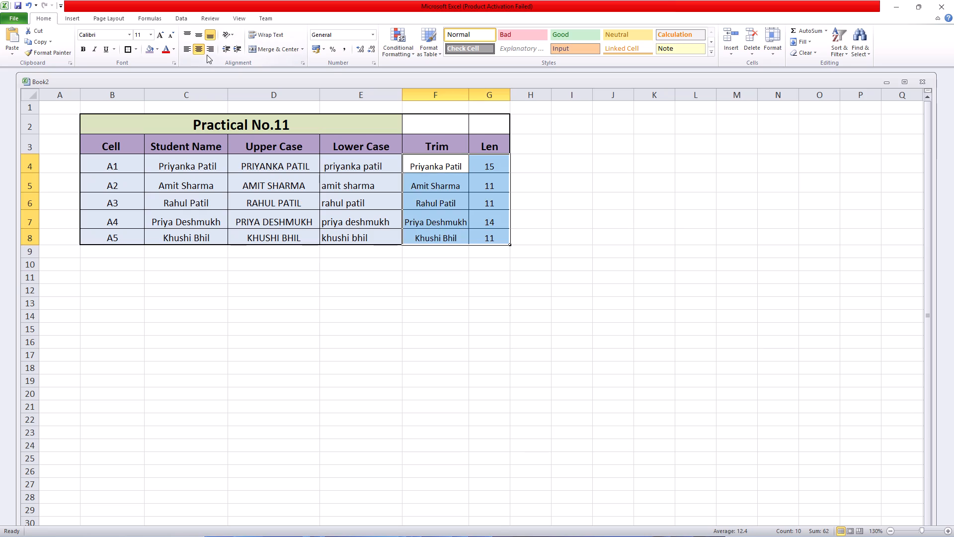
left_click(158, 51)
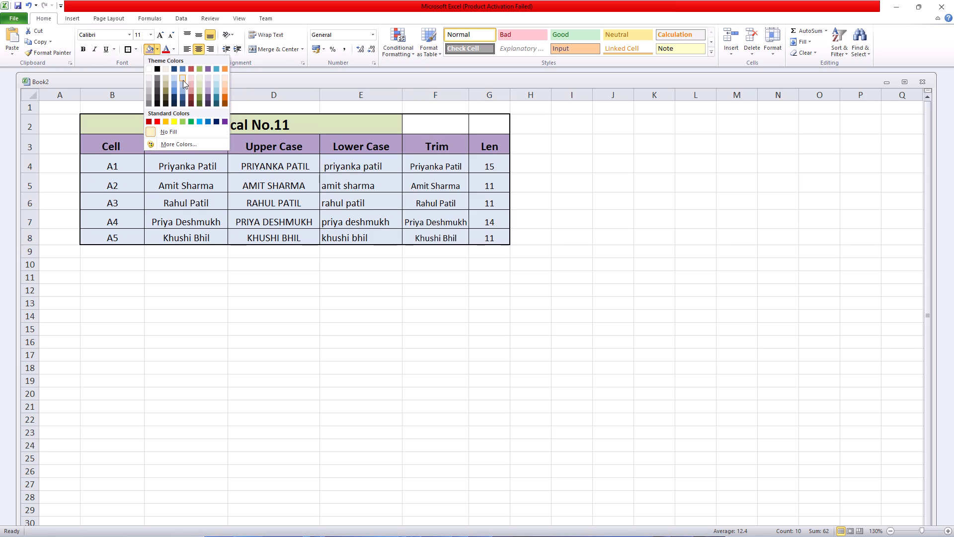
left_click(179, 76)
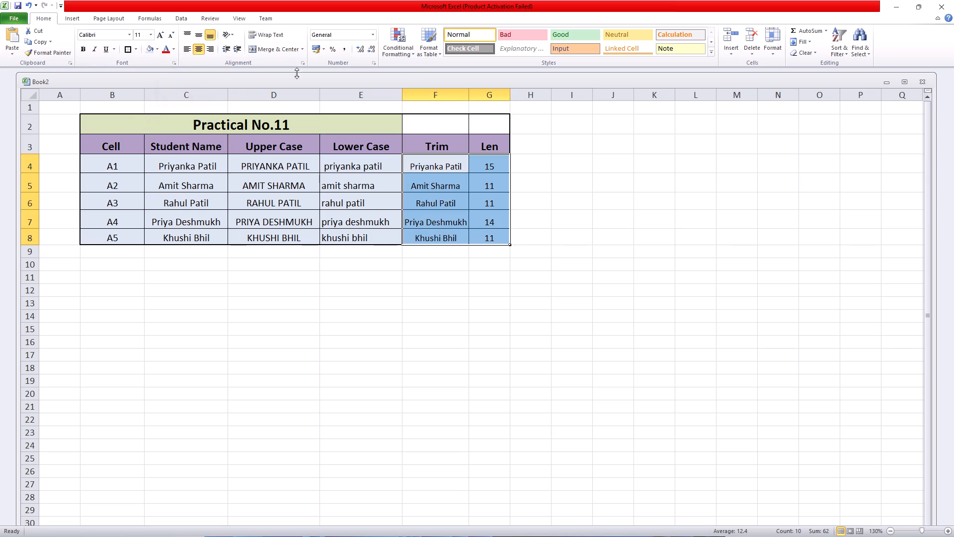
Fill the empty title-row cells F2:G2 with the same light olive green as the Practical No.11 title.
left_click_drag(426, 122, 482, 123)
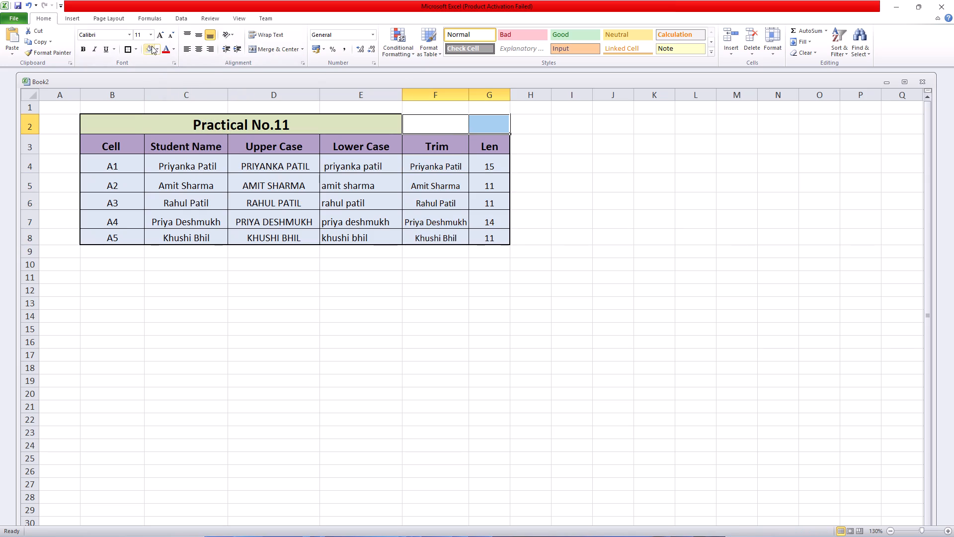
left_click(158, 54)
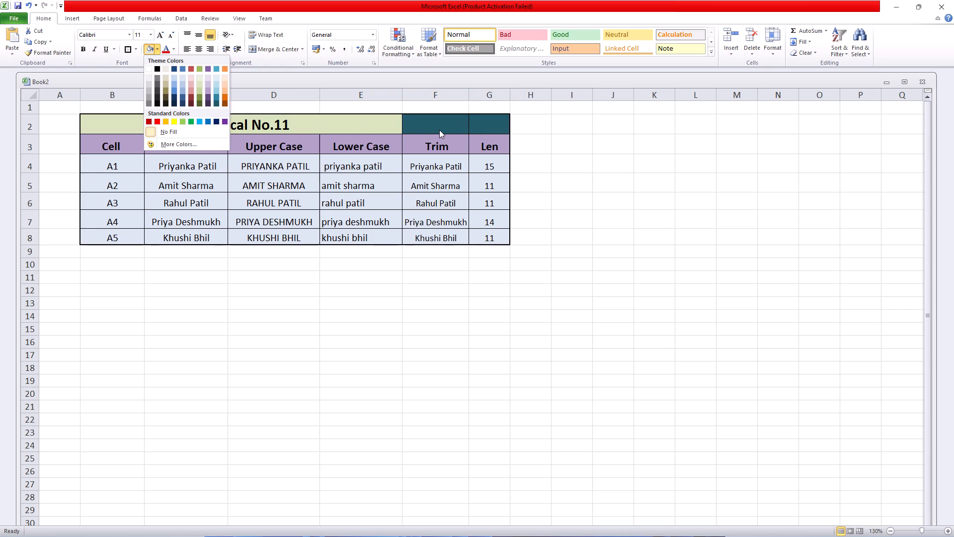
left_click(202, 82)
left_click(585, 212)
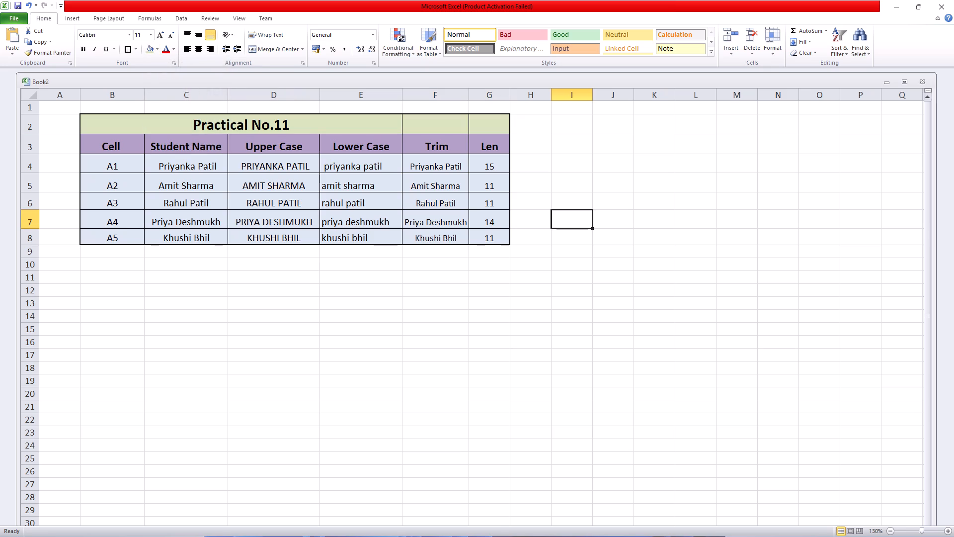
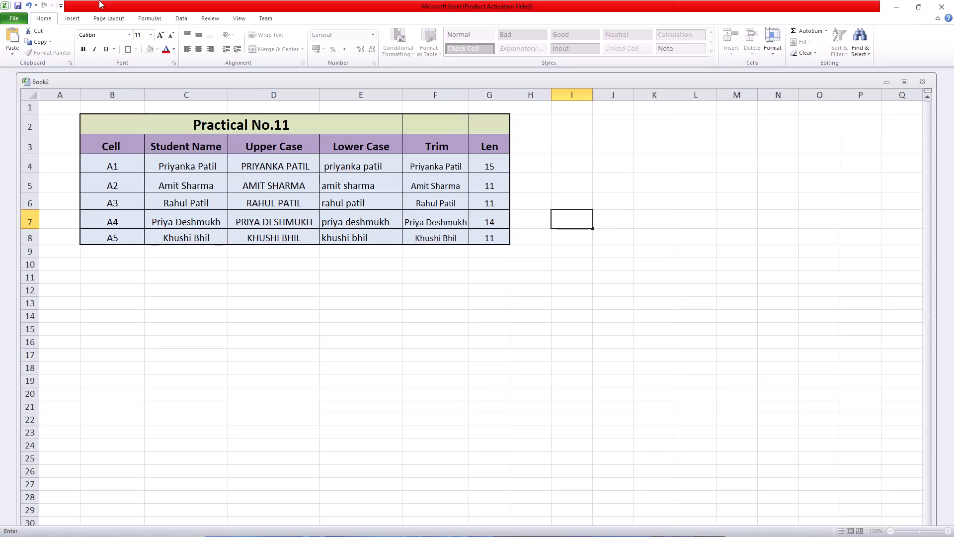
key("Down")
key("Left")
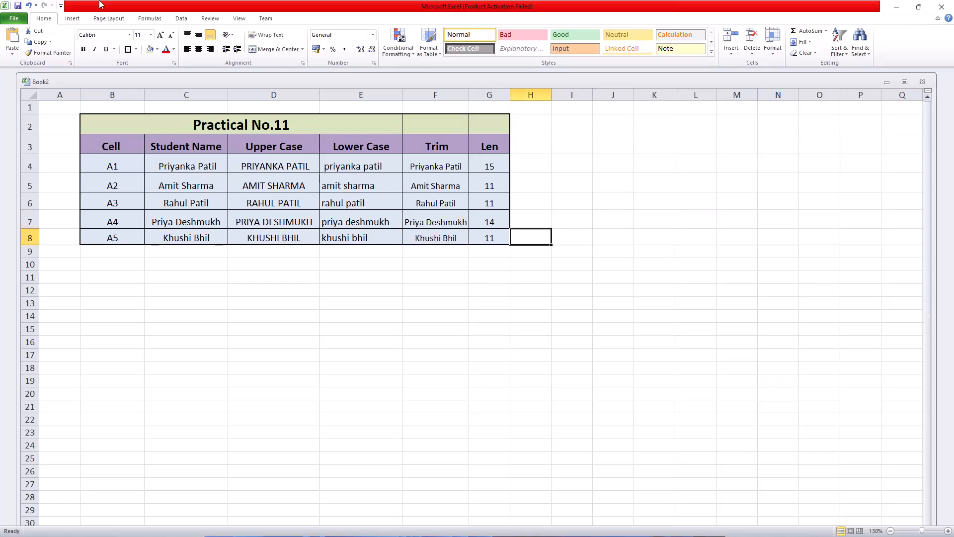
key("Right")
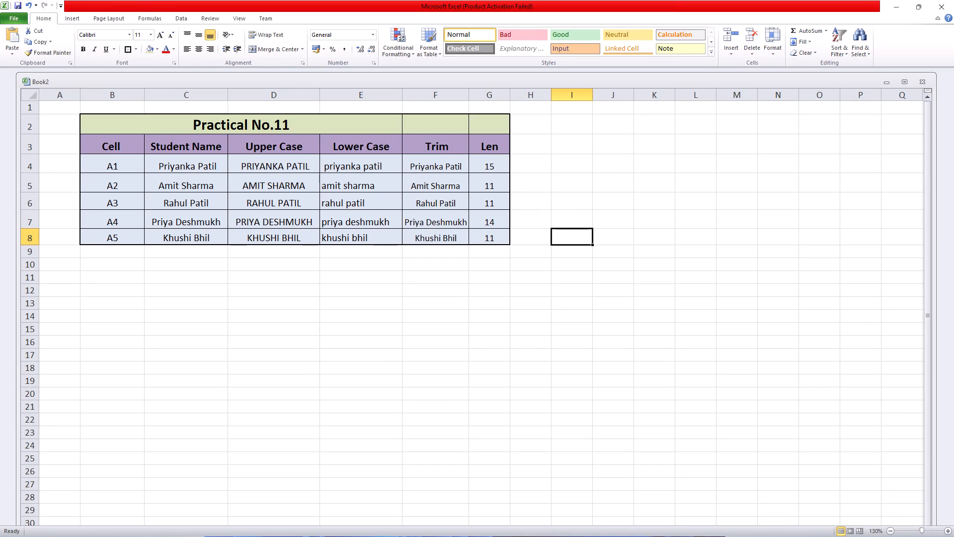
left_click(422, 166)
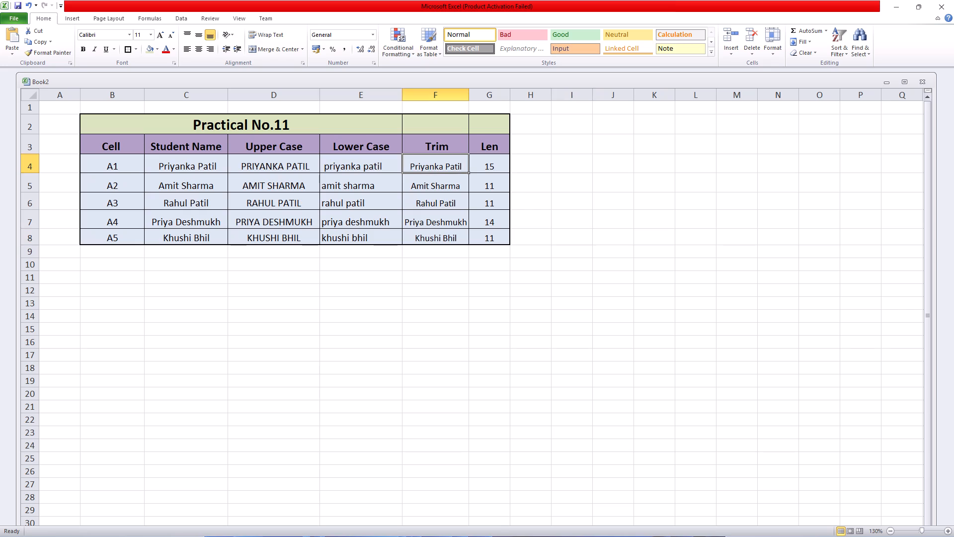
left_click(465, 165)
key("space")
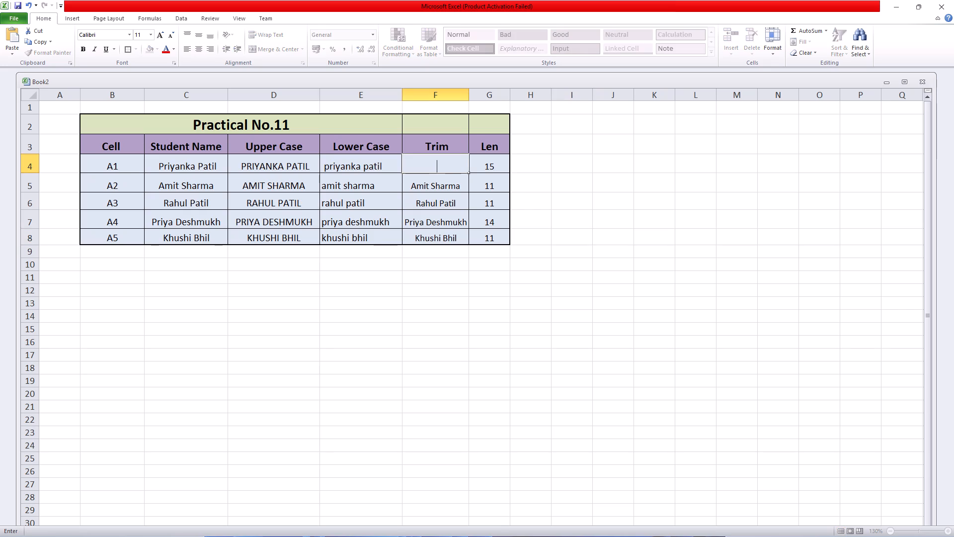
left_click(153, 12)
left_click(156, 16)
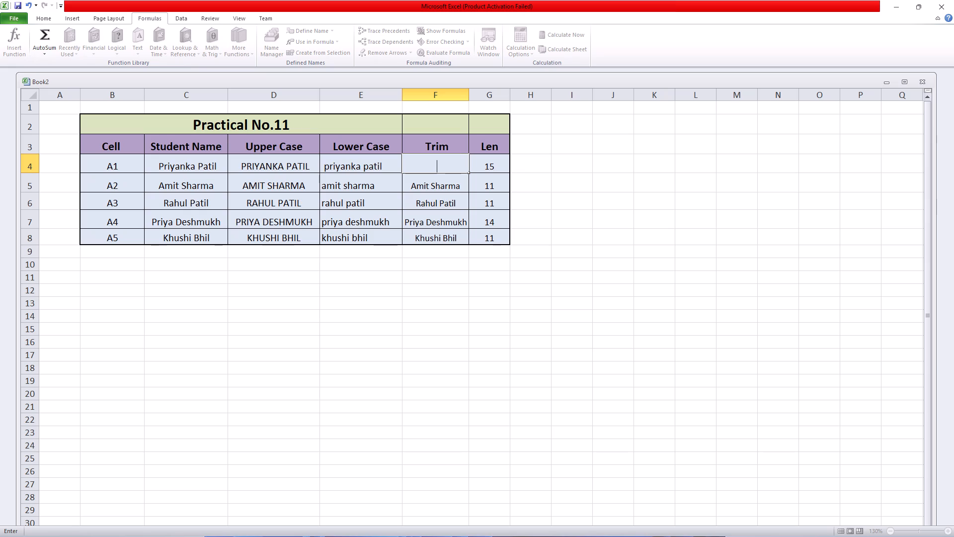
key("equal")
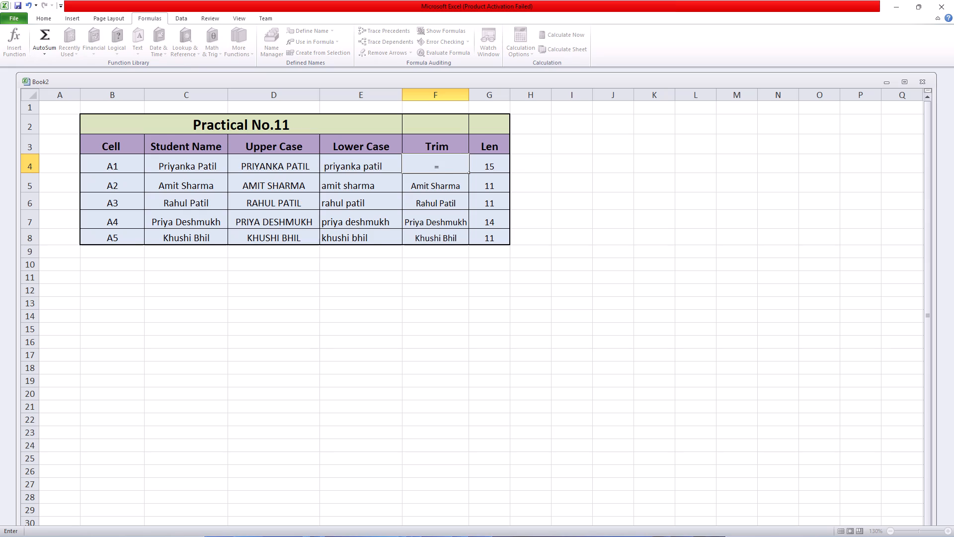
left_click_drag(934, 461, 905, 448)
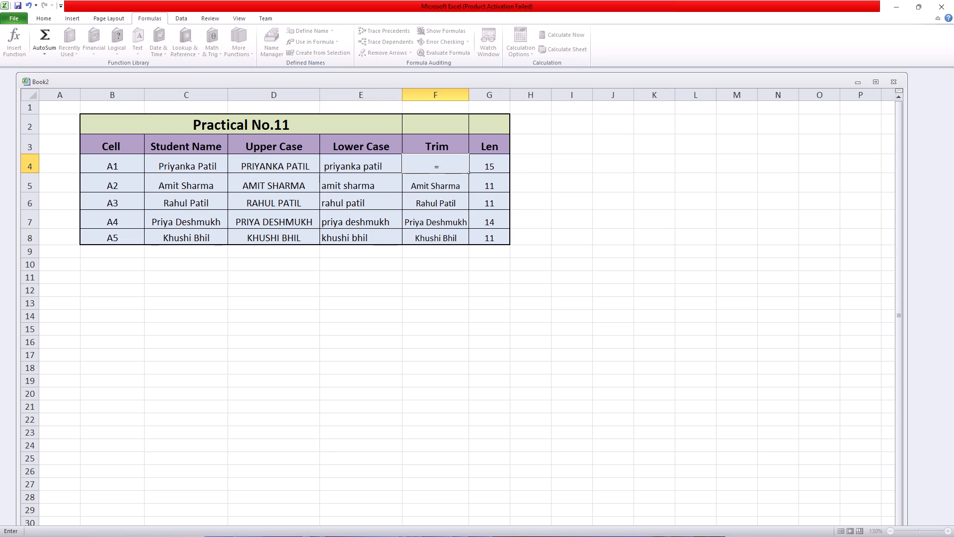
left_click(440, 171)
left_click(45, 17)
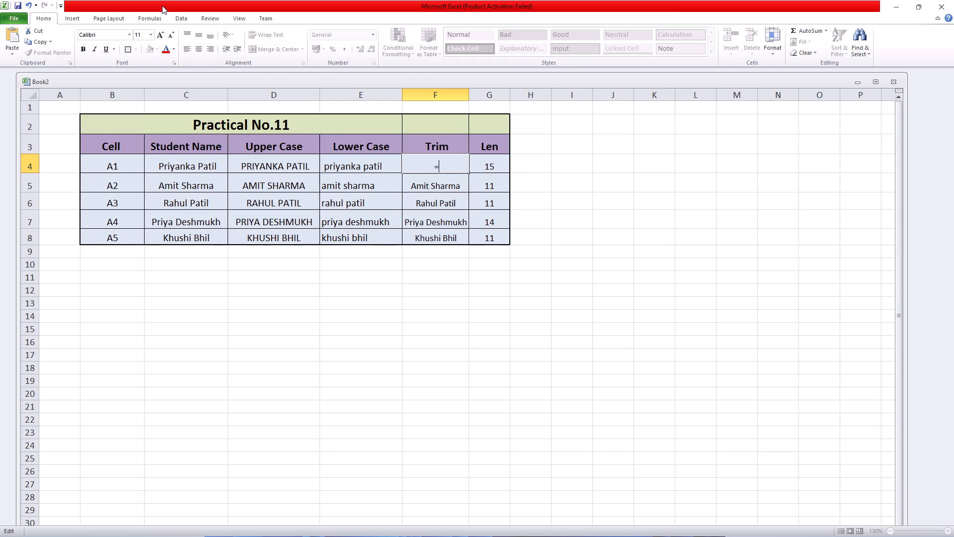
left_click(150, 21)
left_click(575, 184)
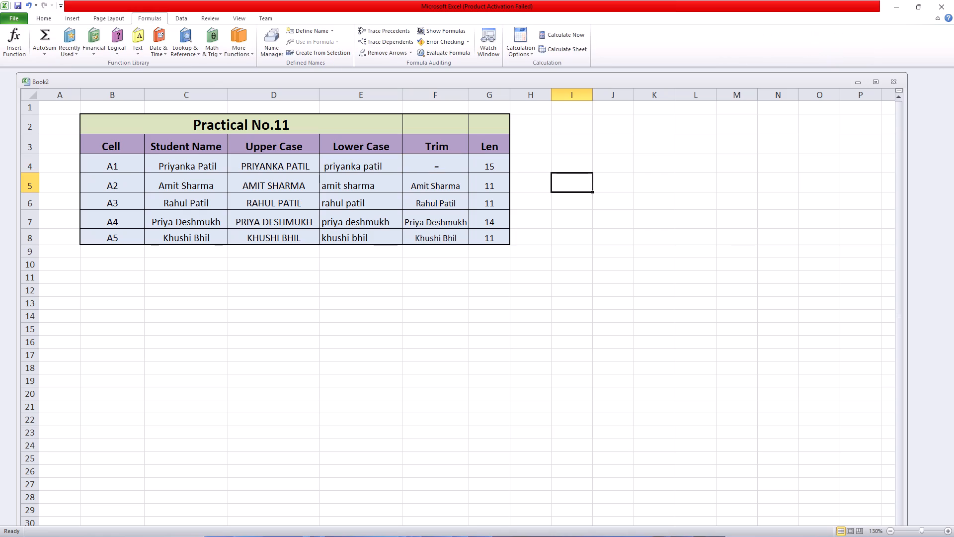
Insert the TRIM text function in the first student's Trim cell, F4, with C4 as its text argument.
left_click(457, 172)
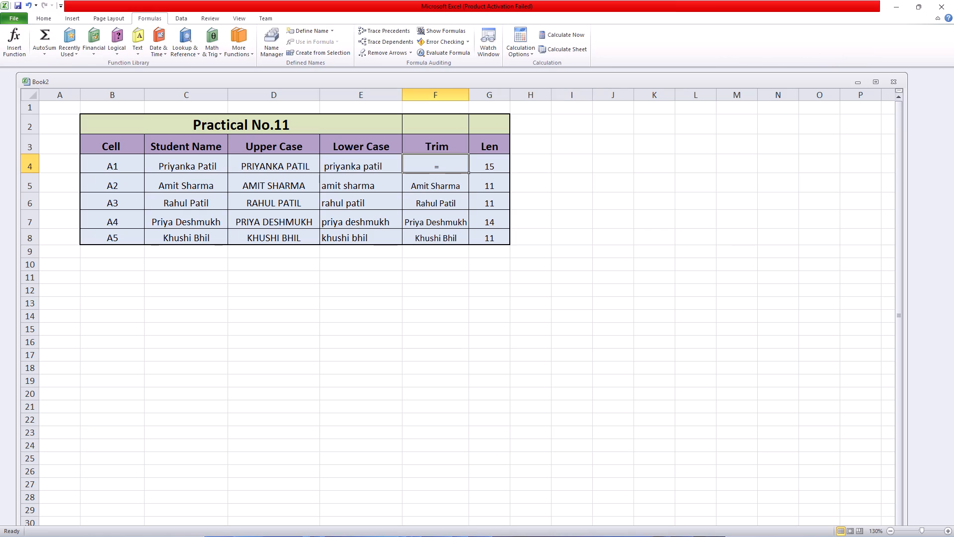
left_click(143, 50)
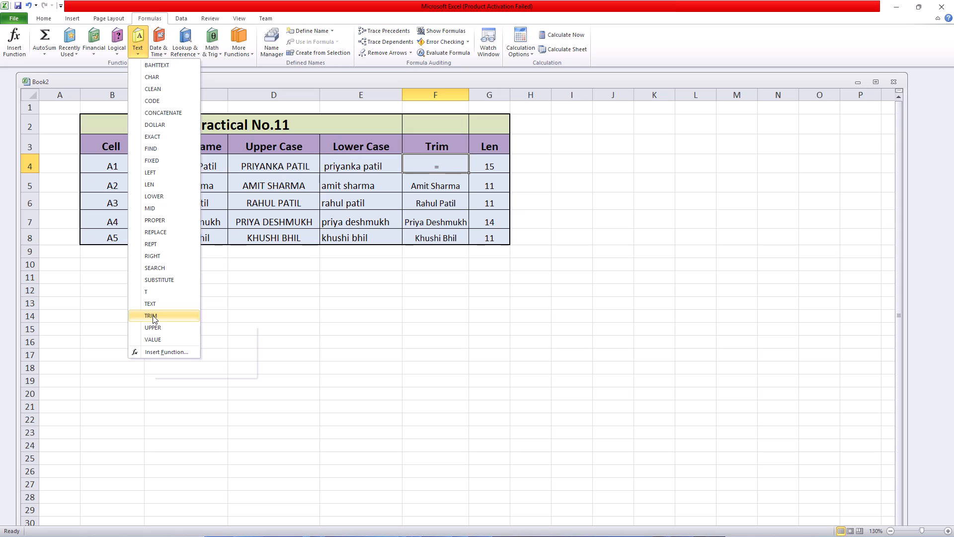
left_click(153, 315)
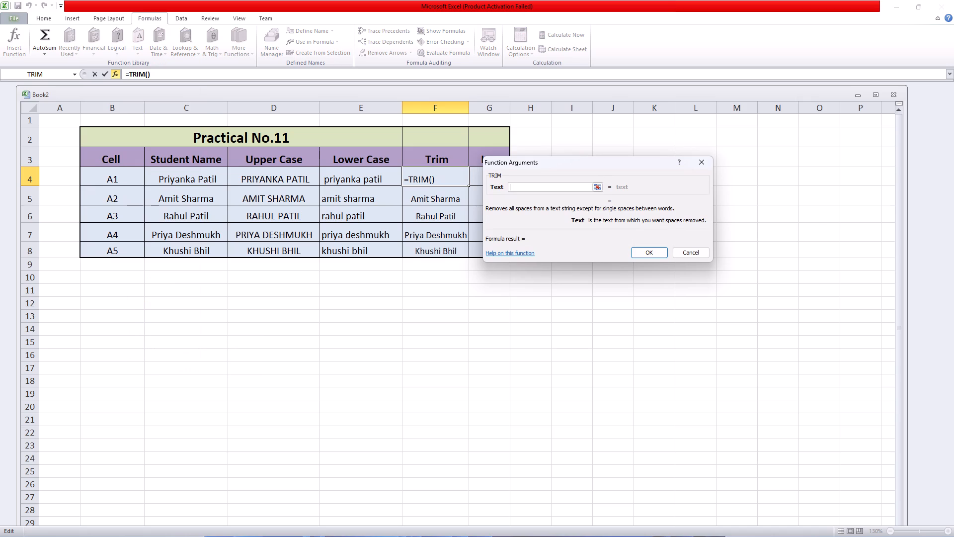
type("c4")
left_click(657, 251)
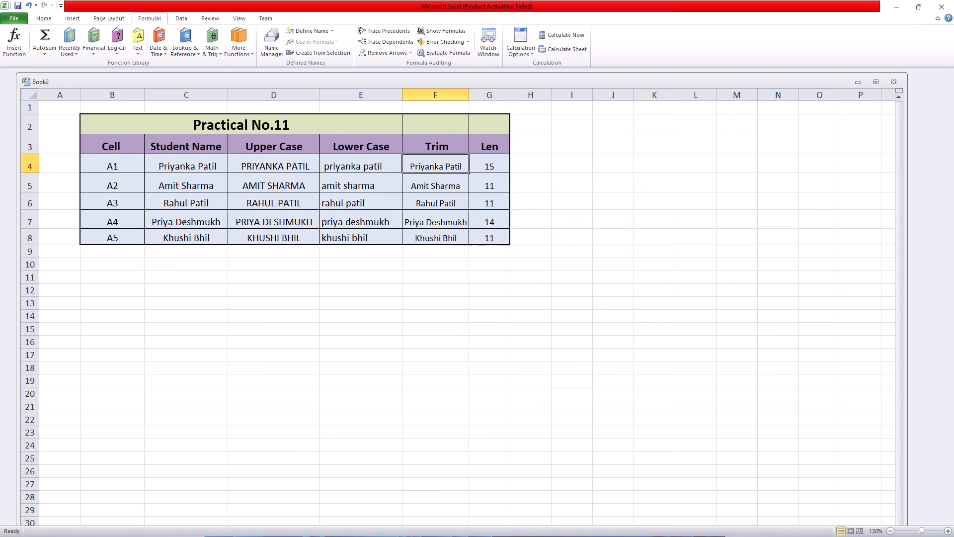
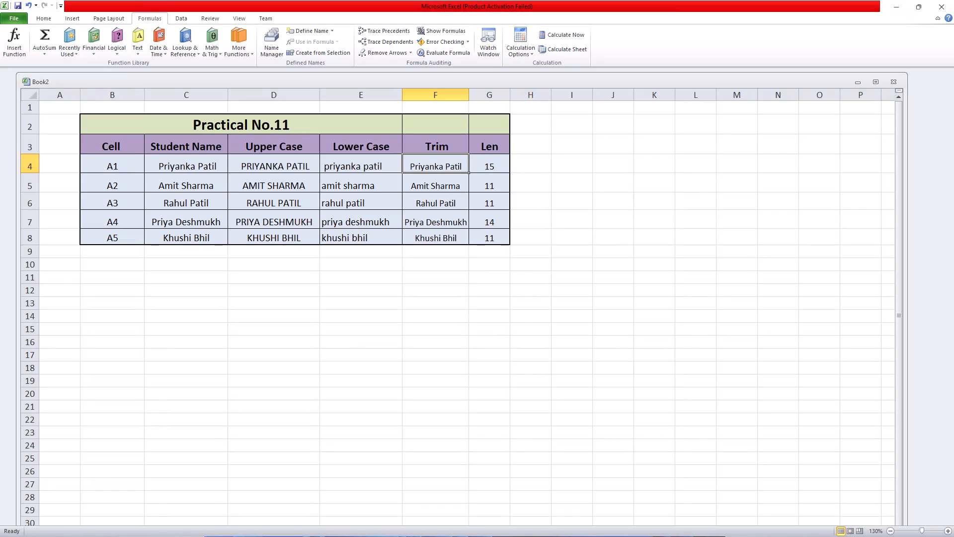
Save the workbook to the Desktop as an Excel Workbook named 14.
left_click(13, 16)
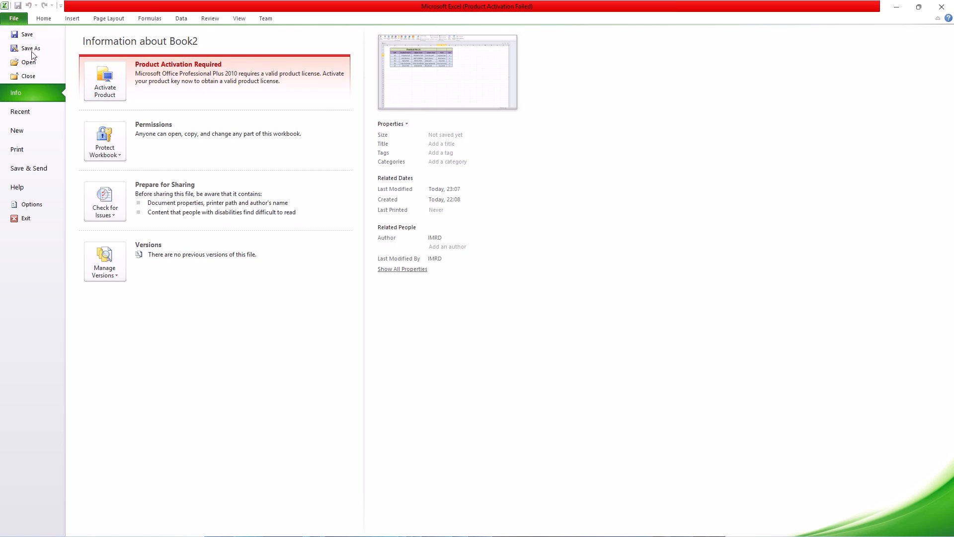
left_click(33, 46)
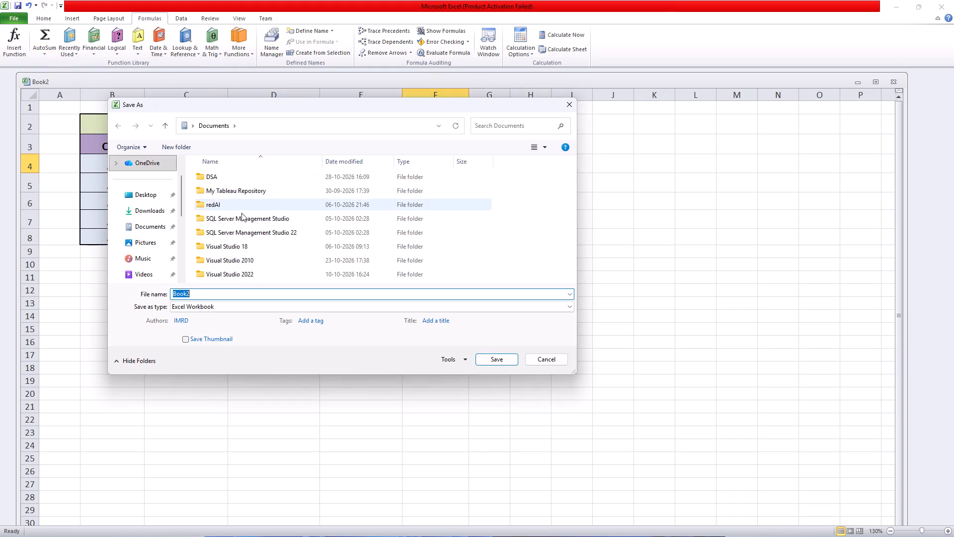
key("BackSpace")
type("14")
left_click(148, 193)
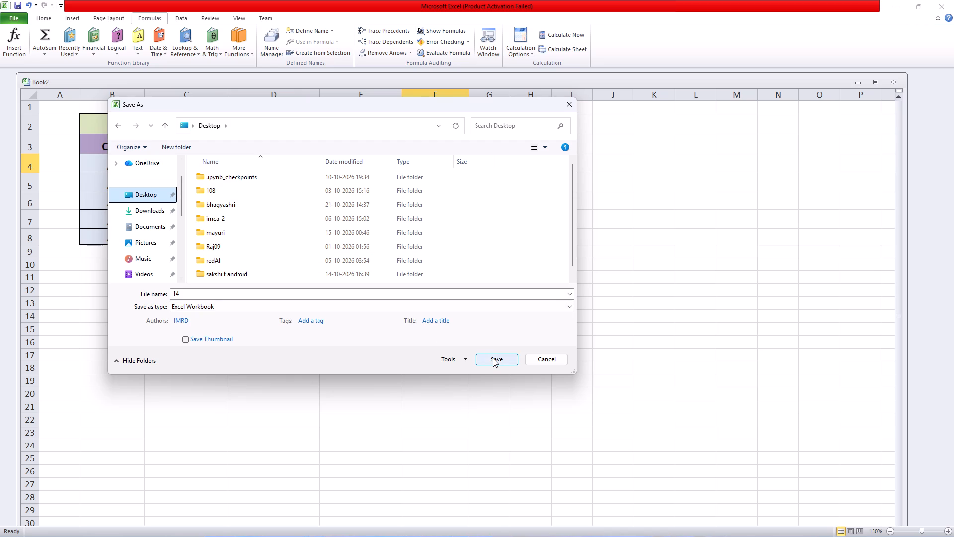
left_click(493, 358)
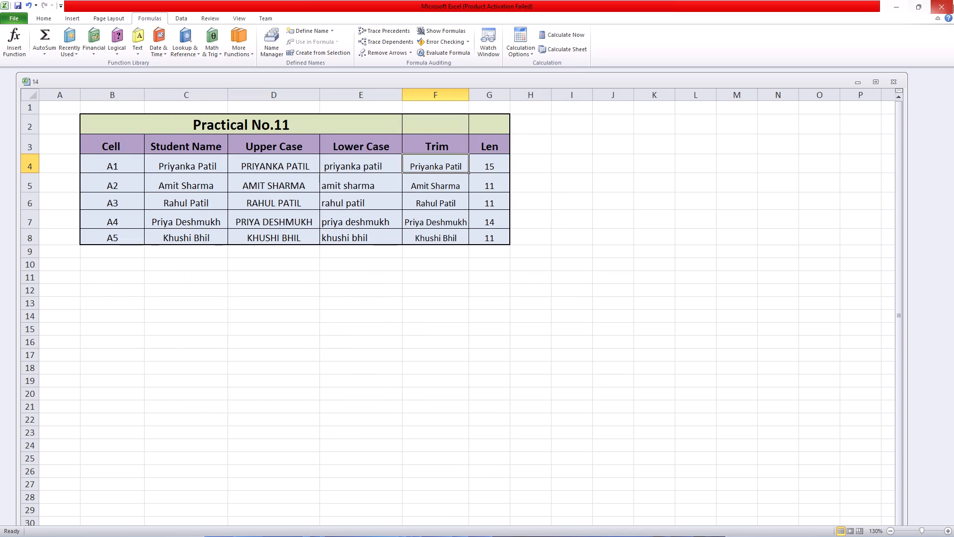
Close Excel and return to the desktop.
left_click(937, 4)
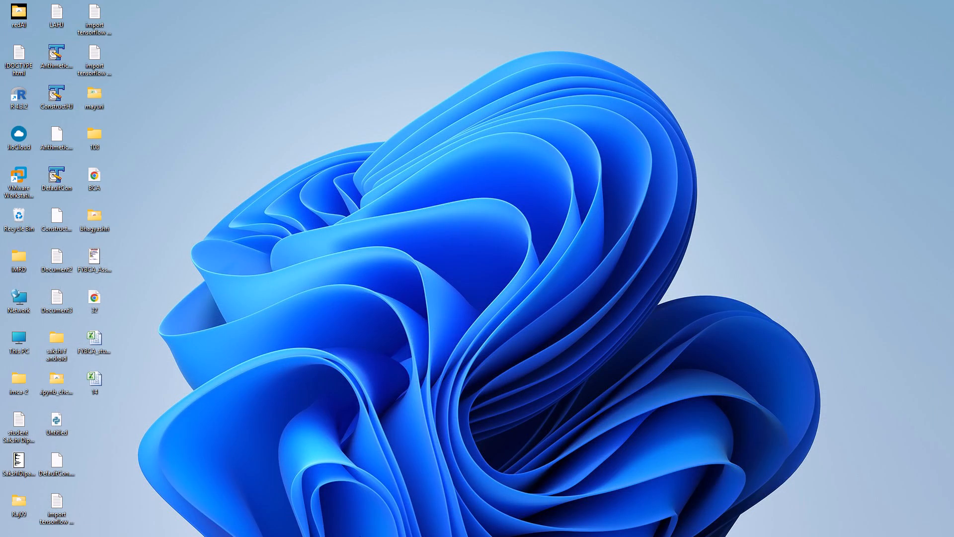
Bring up the computer's power options from the Windows desktop.
left_click(383, 523)
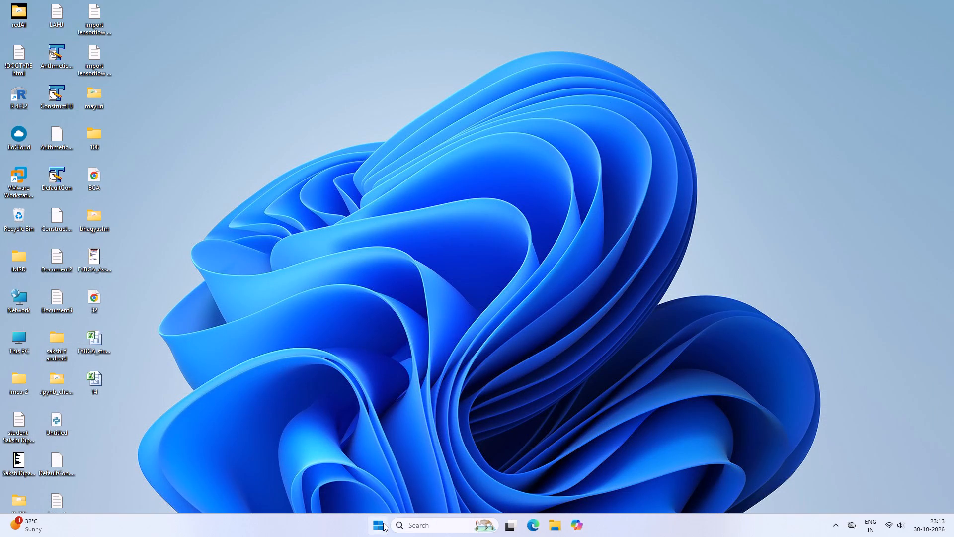
left_click(547, 491)
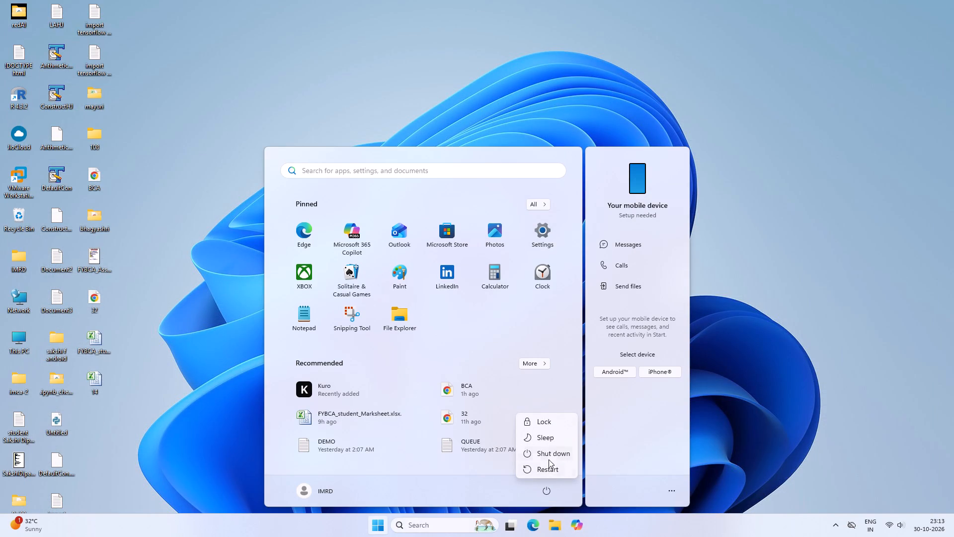